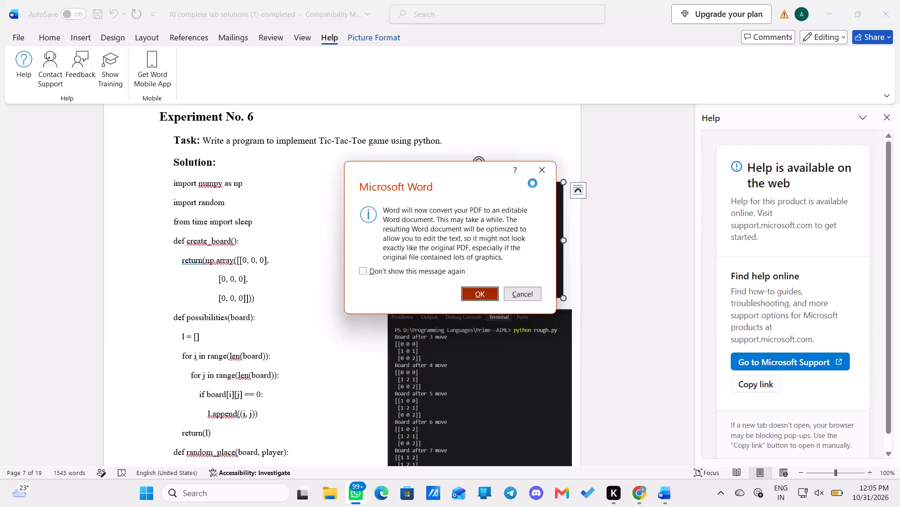
# Try to dismiss Word's PDF conversion prompt, and open Task Manager to view the running processes.
pyautogui.doubleClick(538, 176)
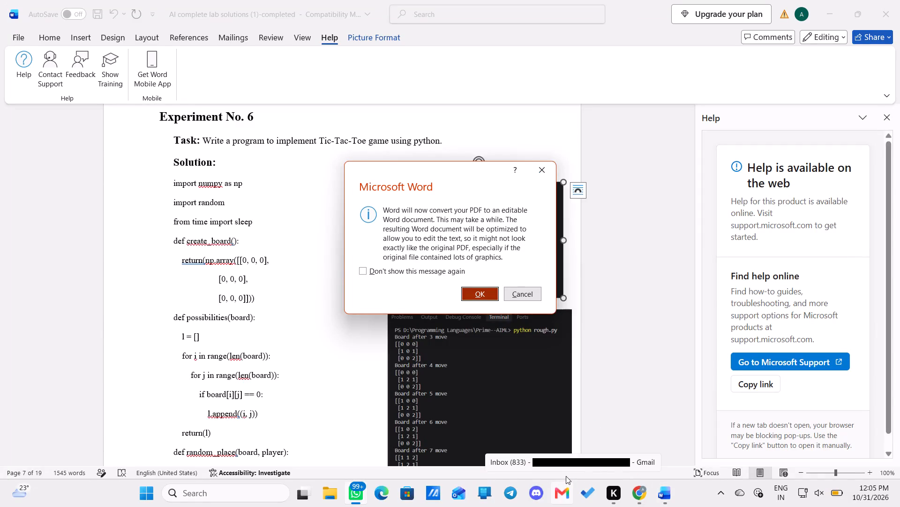
pyautogui.hotkey('ctrl', 'shift', 'Escape')
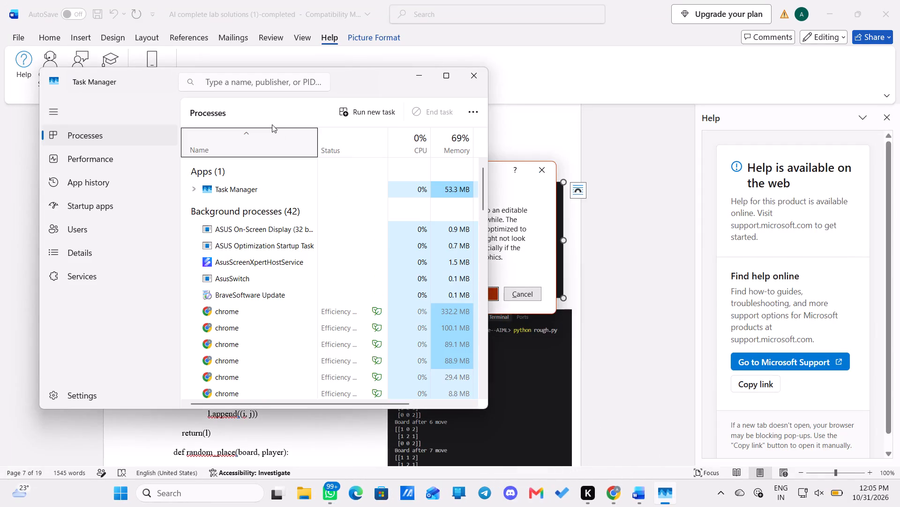
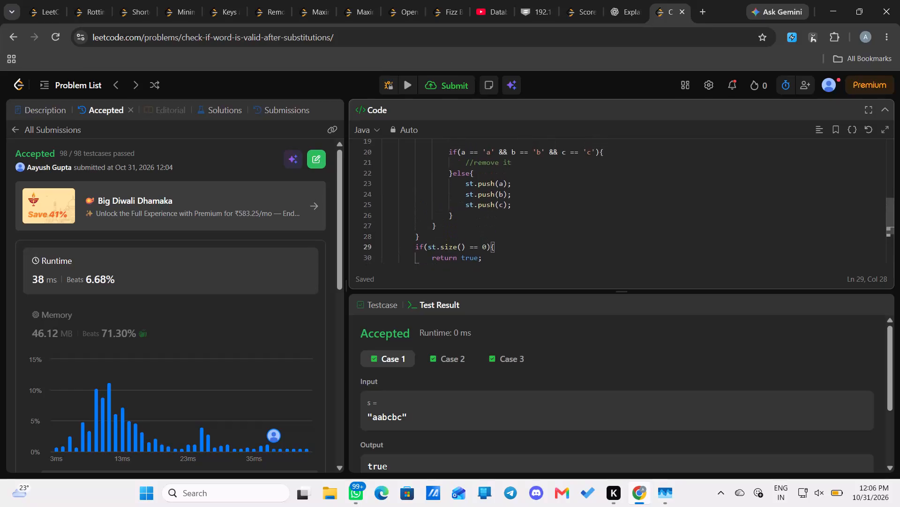
# Search the computer for the Word application and launch it.
pyautogui.scroll(3, 519, 205)
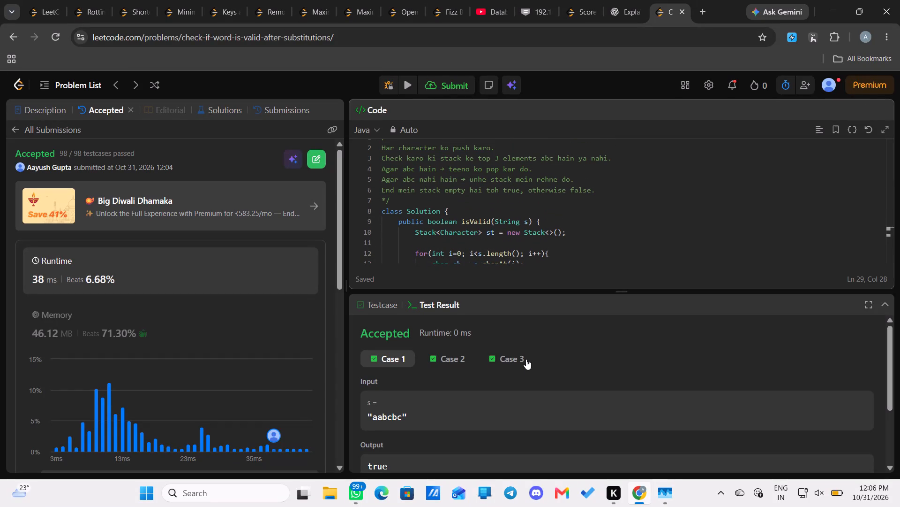
pyautogui.click(251, 491)
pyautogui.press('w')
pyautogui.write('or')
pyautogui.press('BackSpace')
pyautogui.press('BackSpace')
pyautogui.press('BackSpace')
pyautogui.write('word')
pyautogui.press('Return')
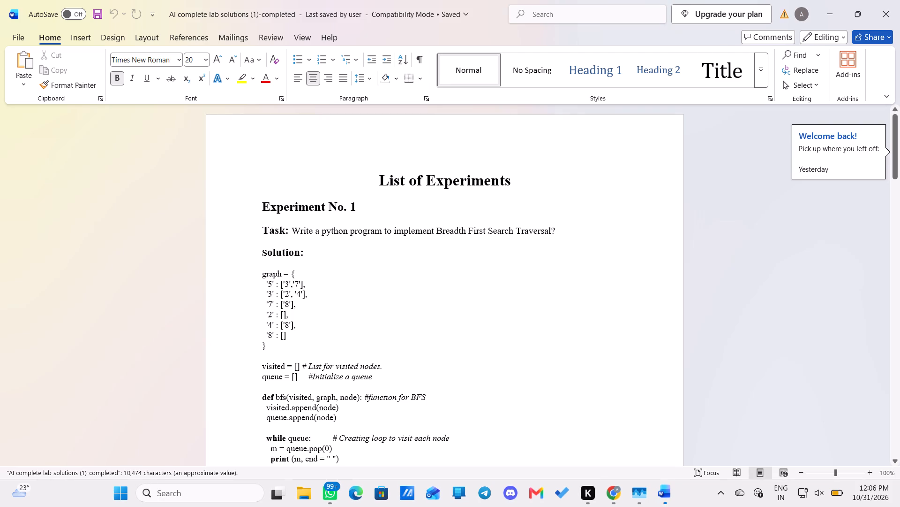
# Switch to File Explorer and open the Downloads folder.
pyautogui.click(311, 170)
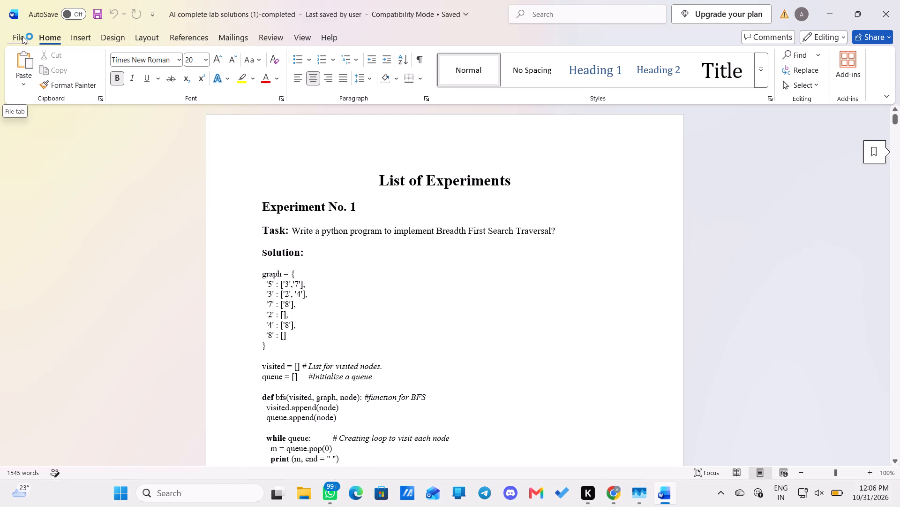
pyautogui.click(311, 237)
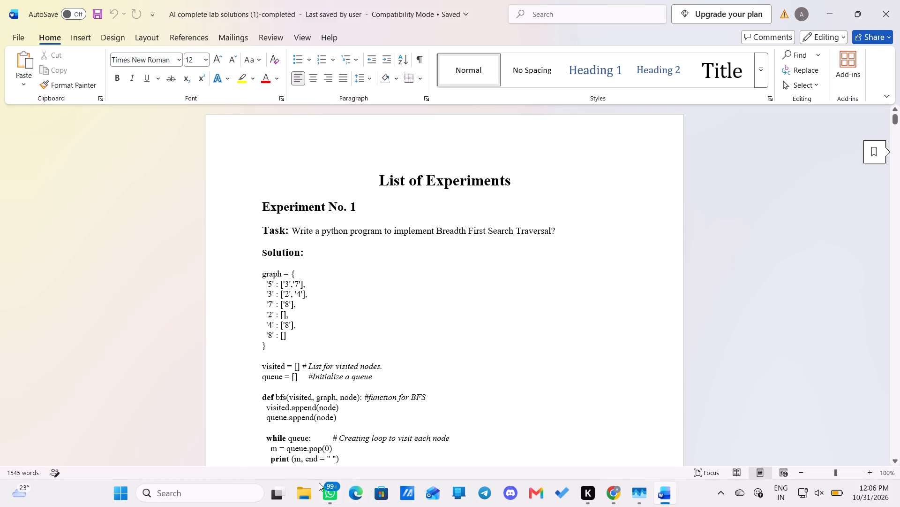
pyautogui.click(304, 489)
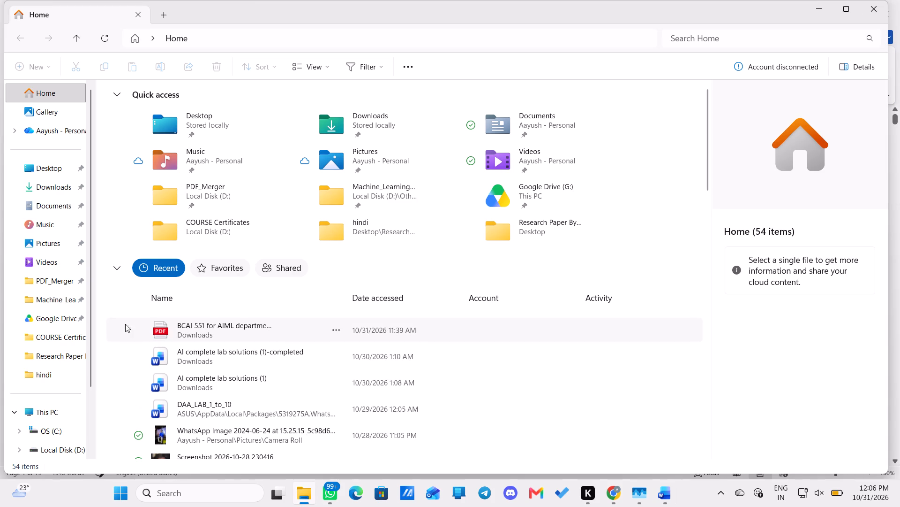
pyautogui.click(55, 179)
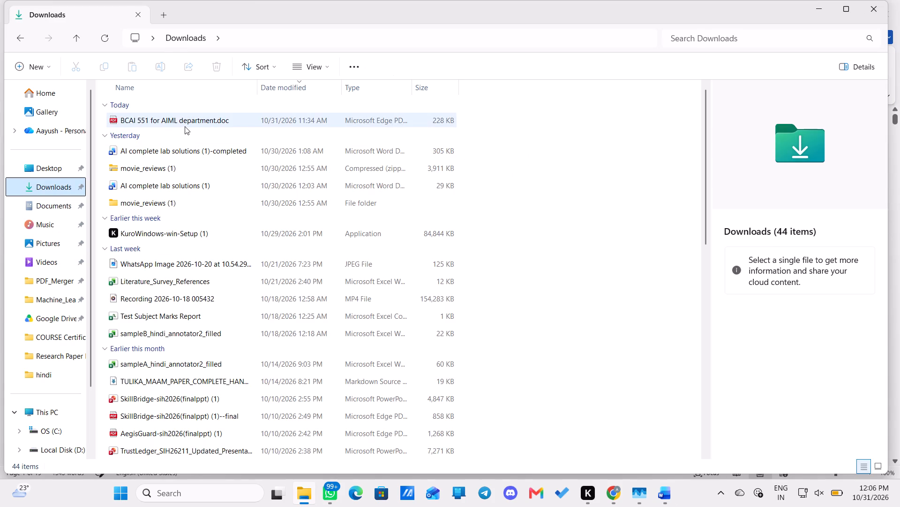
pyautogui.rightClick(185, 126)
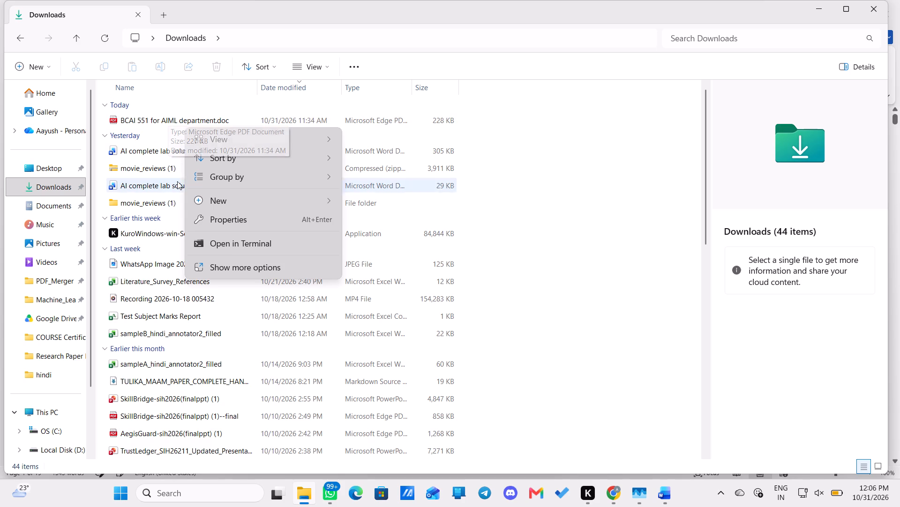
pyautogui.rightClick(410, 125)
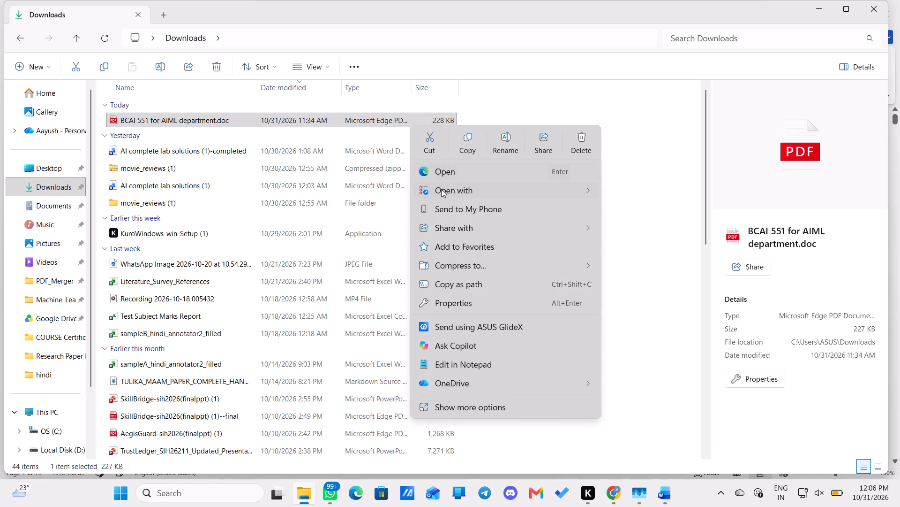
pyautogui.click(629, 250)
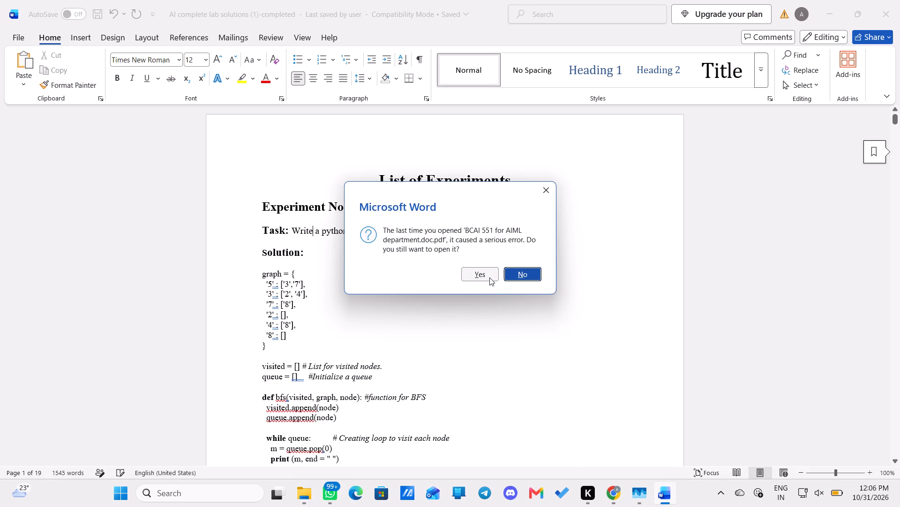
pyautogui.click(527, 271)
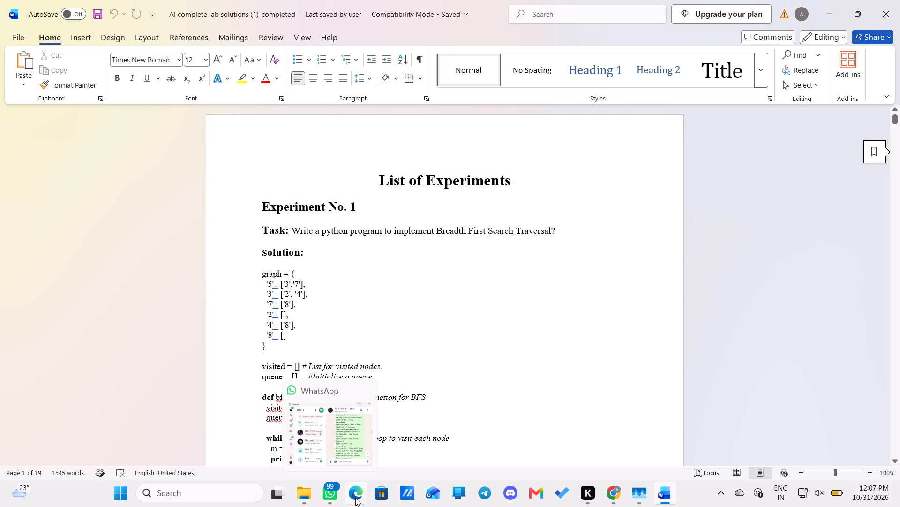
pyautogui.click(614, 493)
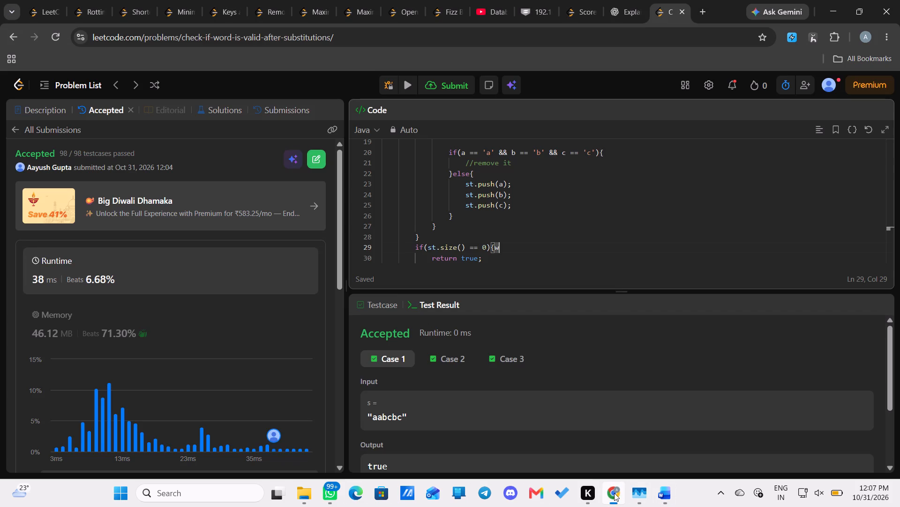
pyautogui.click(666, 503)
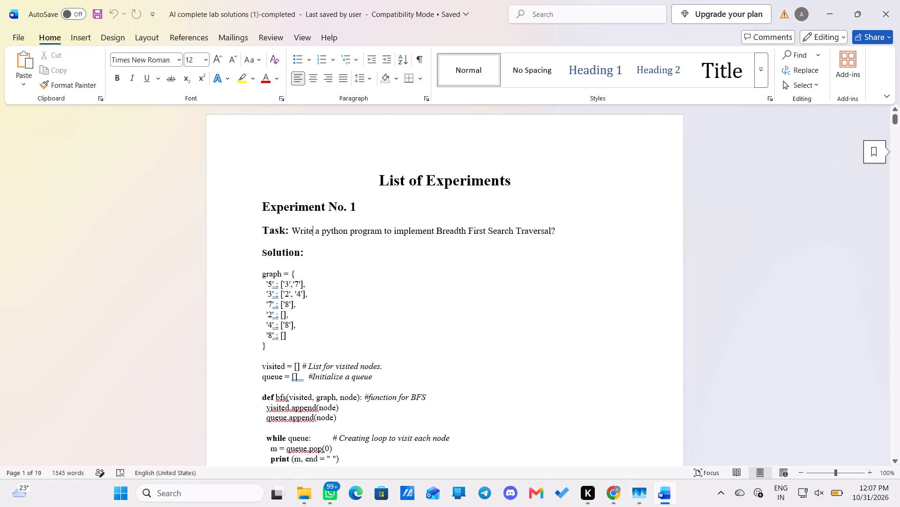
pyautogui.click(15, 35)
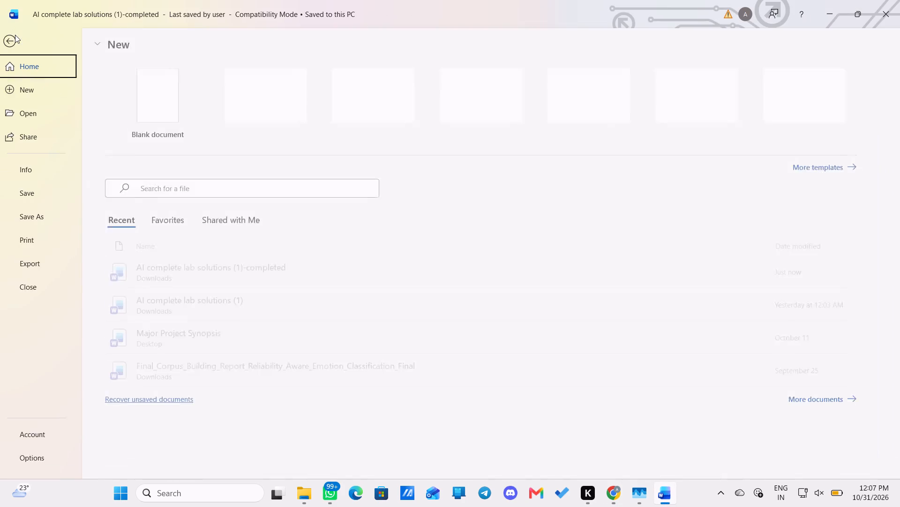
# Open the PDF 'BCAI 551 for AIML department.doc' in Edge and look through its cover, department statements and experiment list.
pyautogui.click(296, 499)
pyautogui.doubleClick(165, 129)
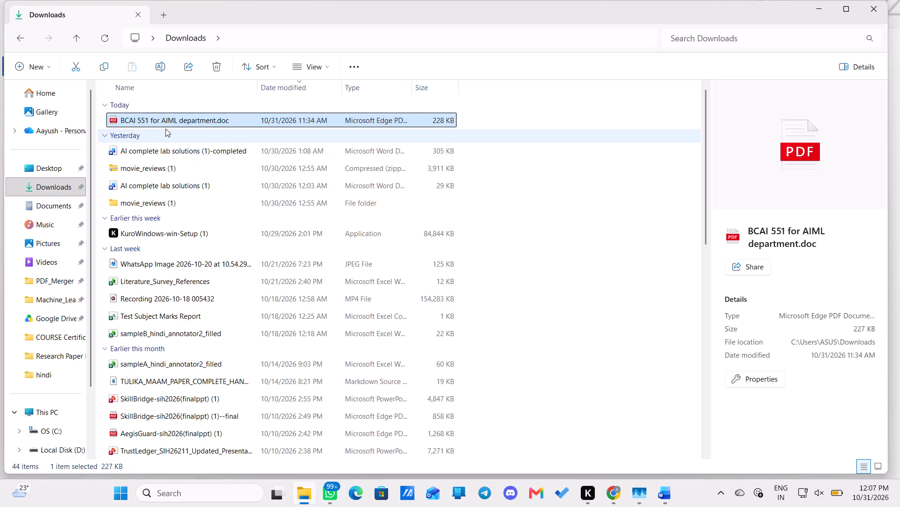
pyautogui.doubleClick(170, 117)
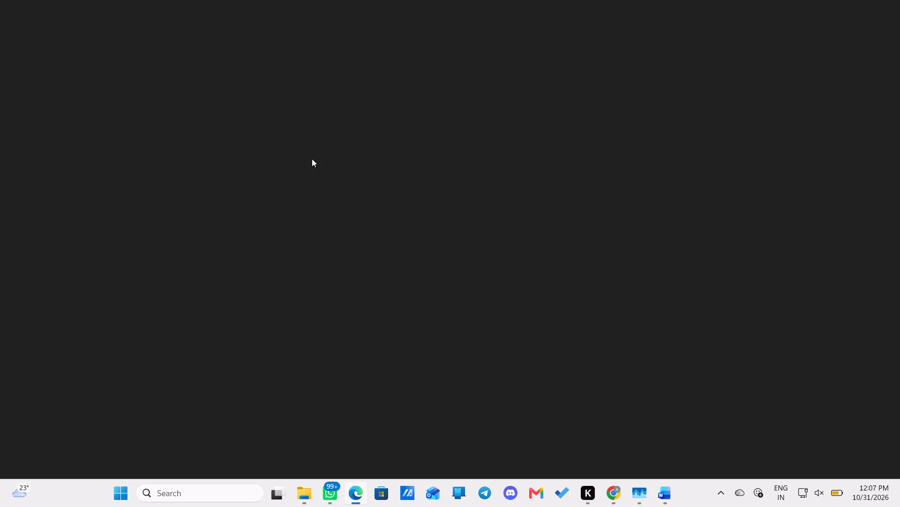
pyautogui.scroll(-3, 345, 229)
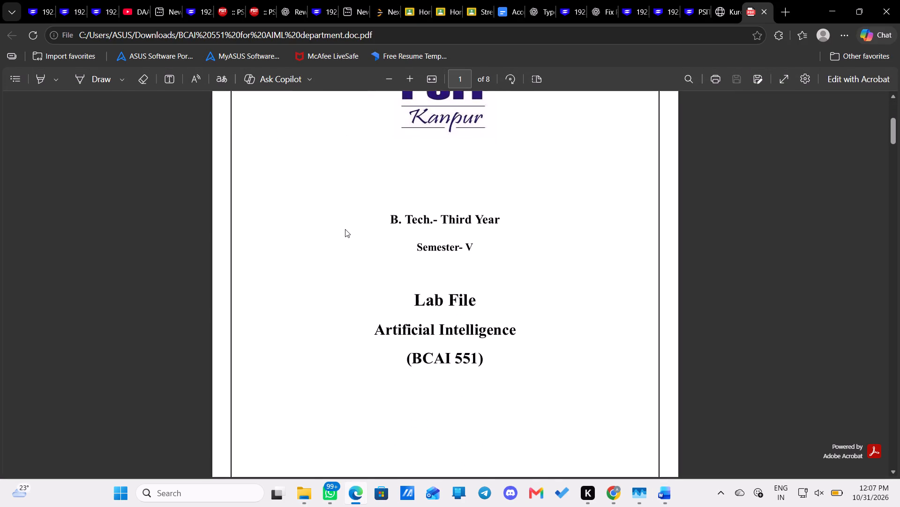
pyautogui.scroll(-6, 345, 229)
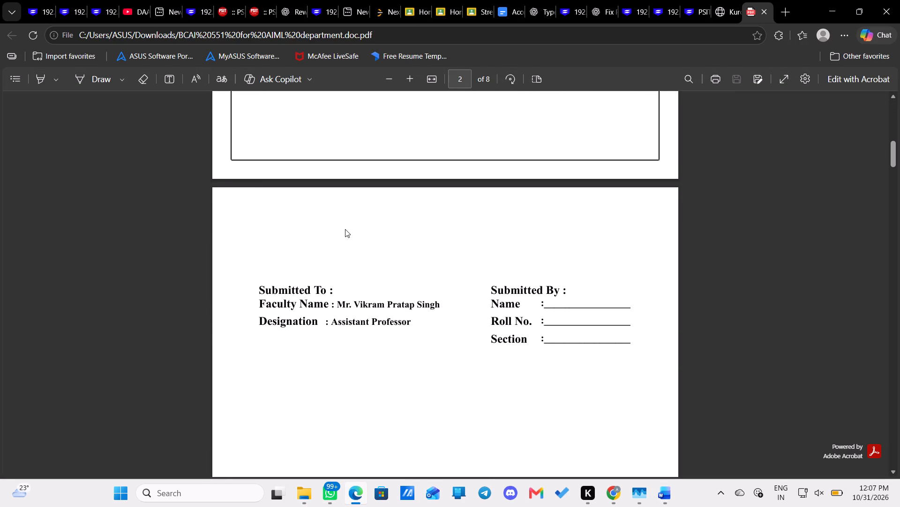
pyautogui.scroll(-5, 345, 229)
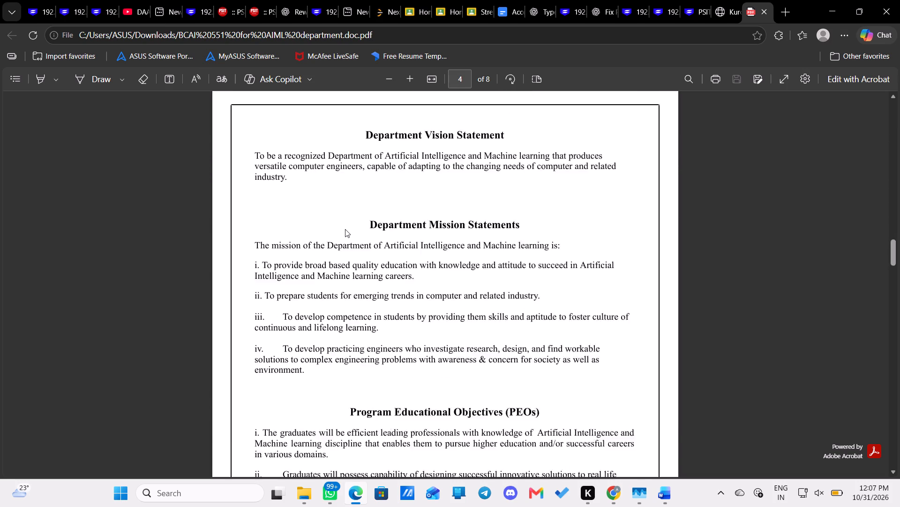
pyautogui.scroll(-12, 345, 229)
pyautogui.scroll(3, 345, 229)
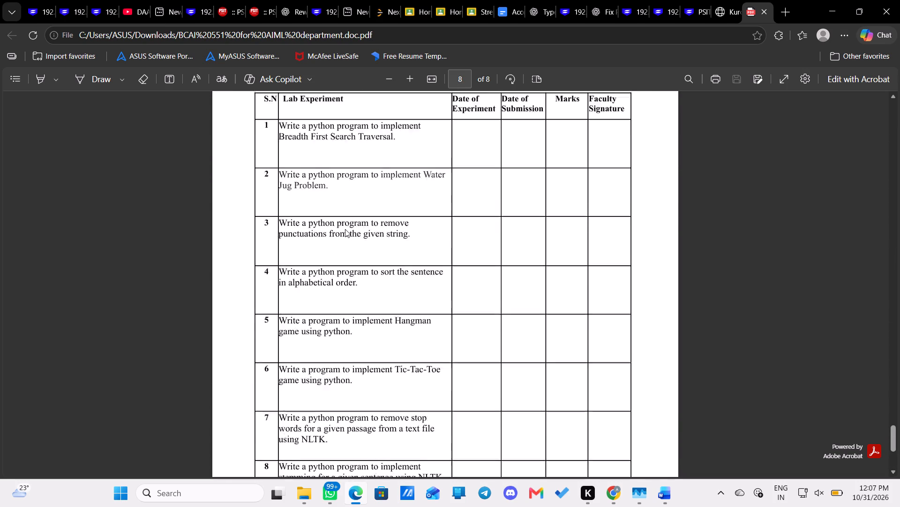
pyautogui.scroll(18, 345, 229)
pyautogui.scroll(-1, 345, 229)
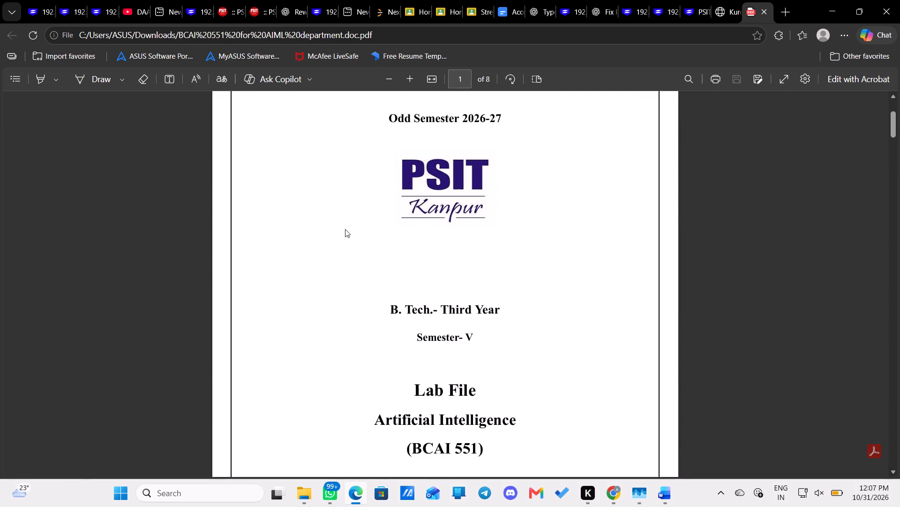
pyautogui.scroll(-1, 345, 229)
pyautogui.doubleClick(413, 239)
pyautogui.click(390, 278)
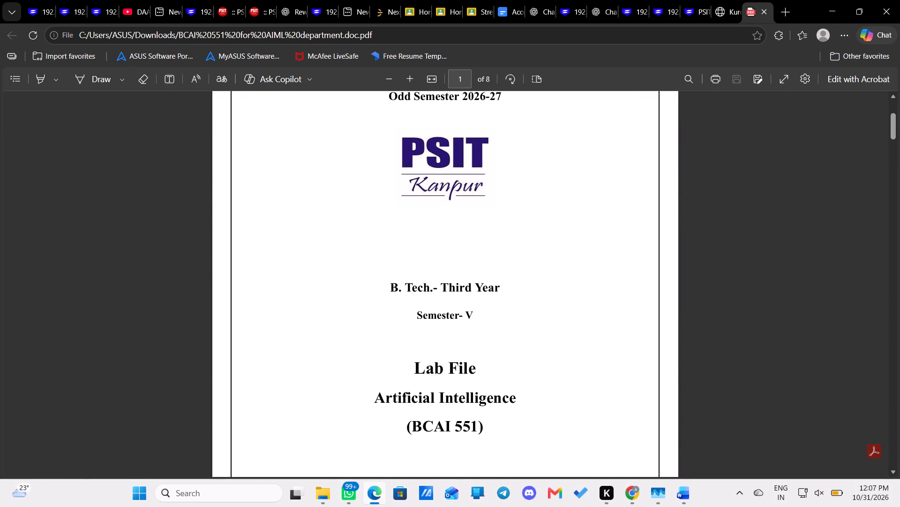
pyautogui.click(420, 253)
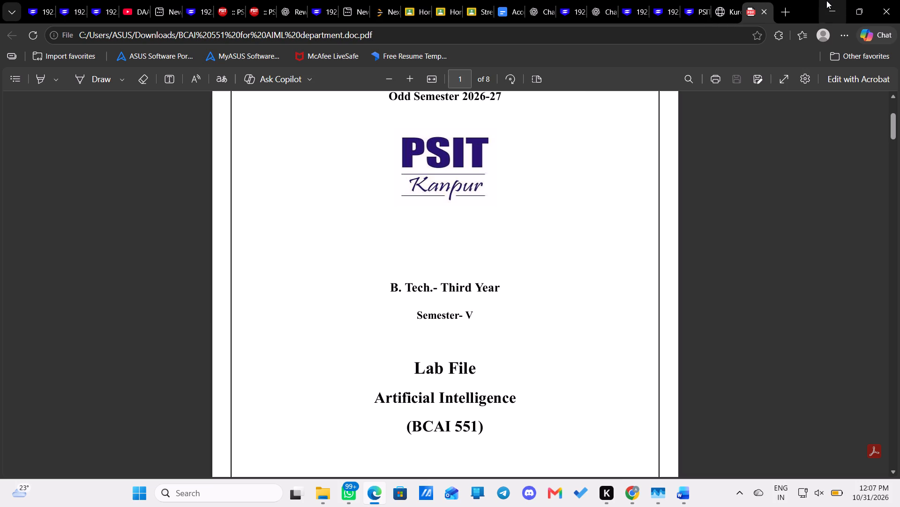
pyautogui.click(826, 0)
# Open the PDF 'BCAI 551 for AIML department.doc' in Word as a converted, editable document and enable editing.
pyautogui.rightClick(237, 123)
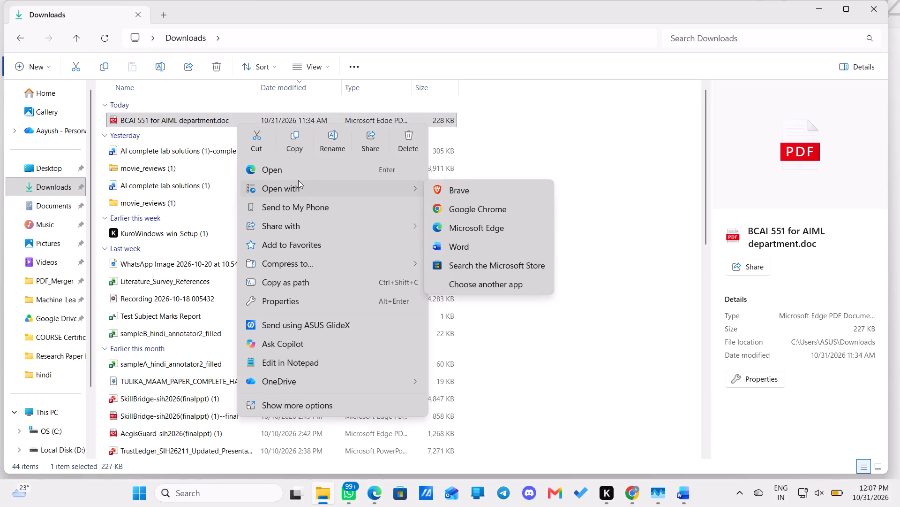
pyautogui.click(473, 245)
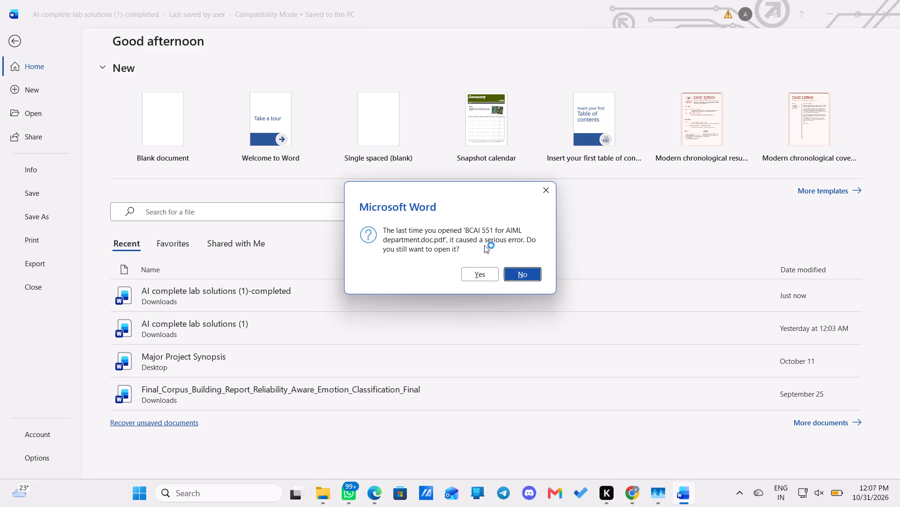
pyautogui.click(475, 281)
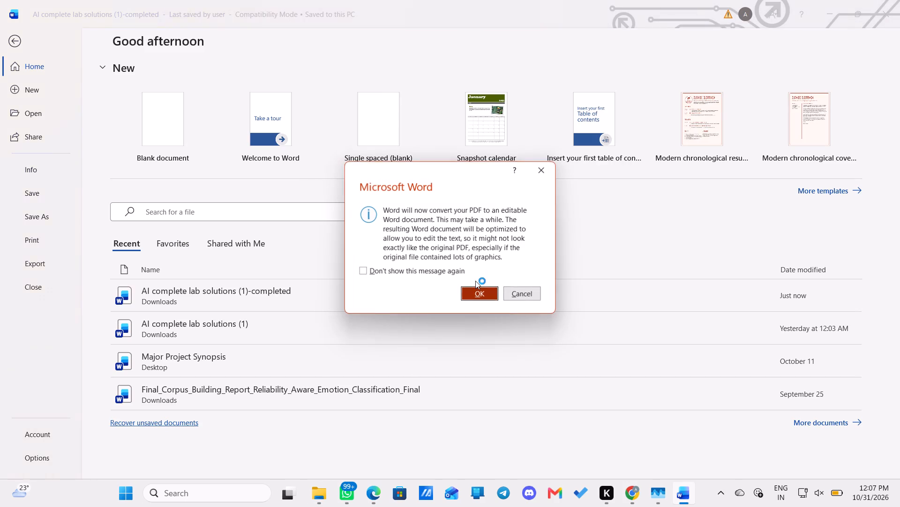
pyautogui.click(481, 295)
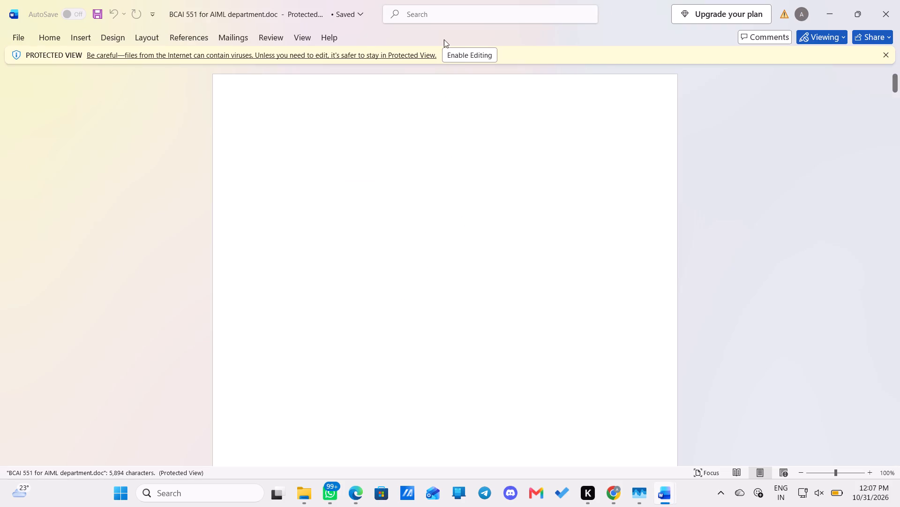
pyautogui.click(458, 60)
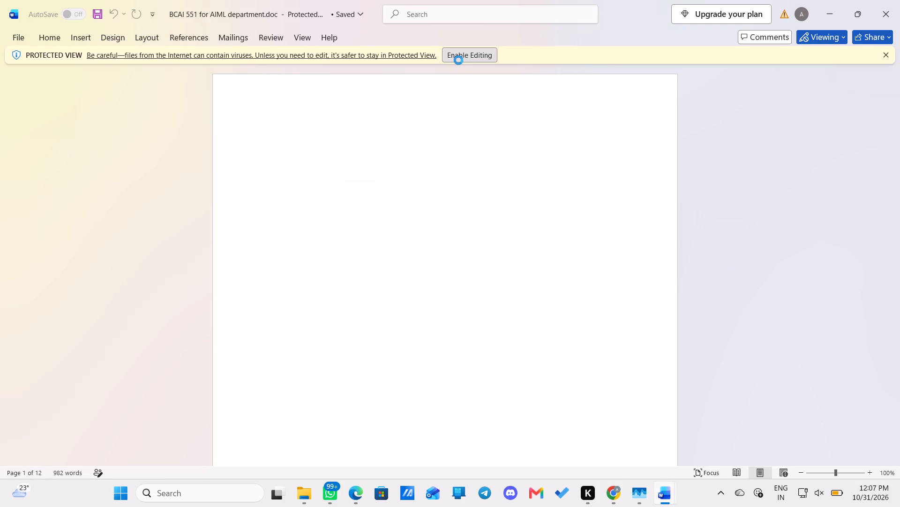
pyautogui.click(480, 291)
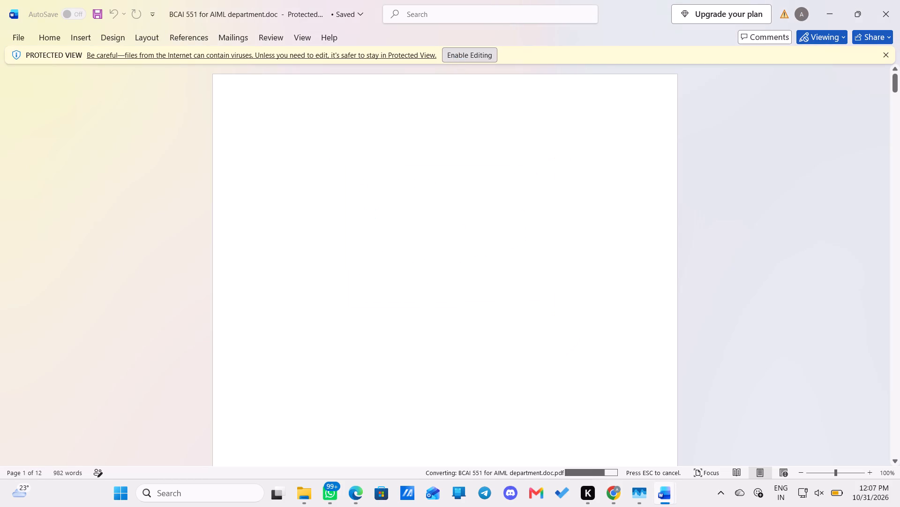
# Try to remove the blank page ahead of the cover page by deleting its empty content.
pyautogui.scroll(20, 459, 233)
pyautogui.scroll(3, 459, 233)
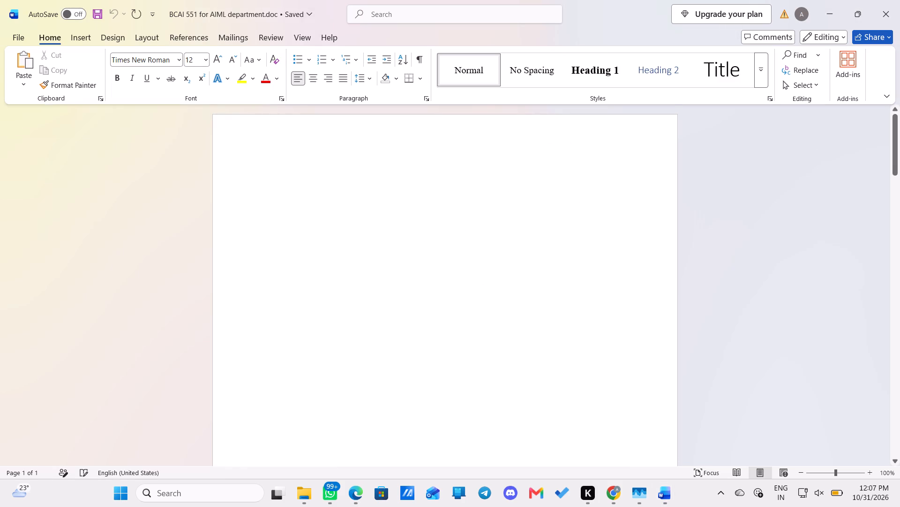
pyautogui.scroll(-9, 459, 233)
pyautogui.scroll(15, 459, 233)
pyautogui.scroll(-2, 459, 233)
pyautogui.scroll(2, 459, 233)
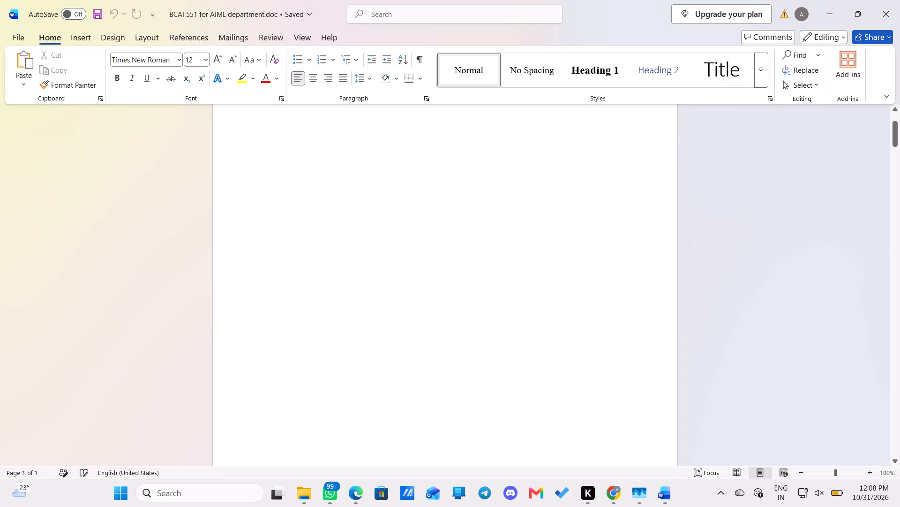
pyautogui.scroll(3, 459, 233)
pyautogui.click(459, 233)
pyautogui.press('BackSpace')
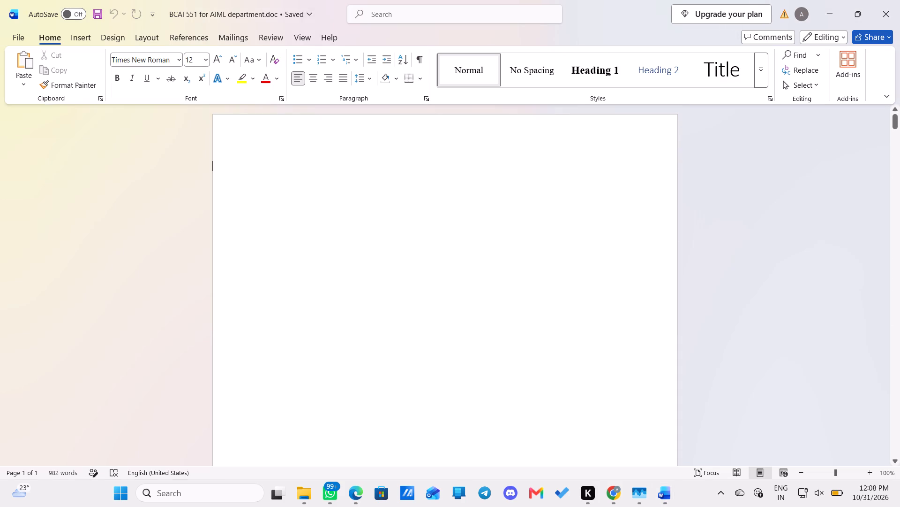
pyautogui.press('BackSpace')
pyautogui.press('BackSpace')
pyautogui.press('BackSpace')
pyautogui.press('Down')
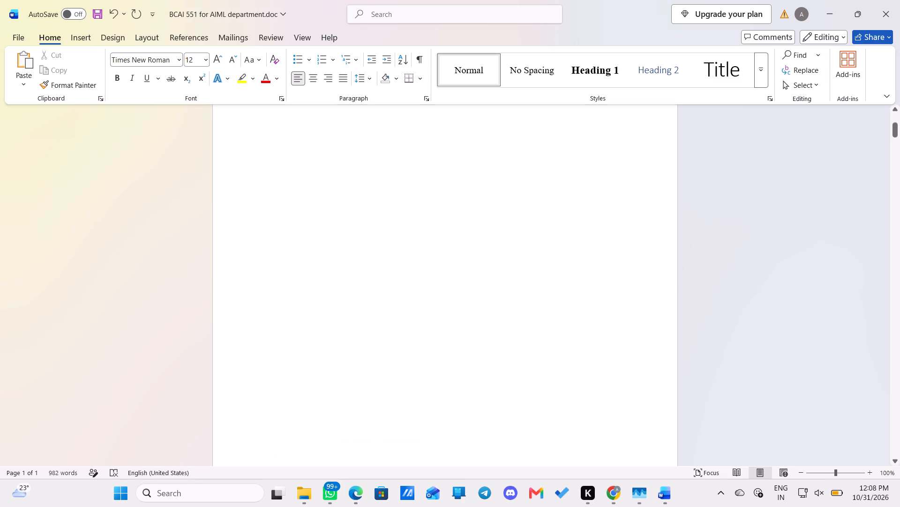
pyautogui.press('Down')
pyautogui.press('Up')
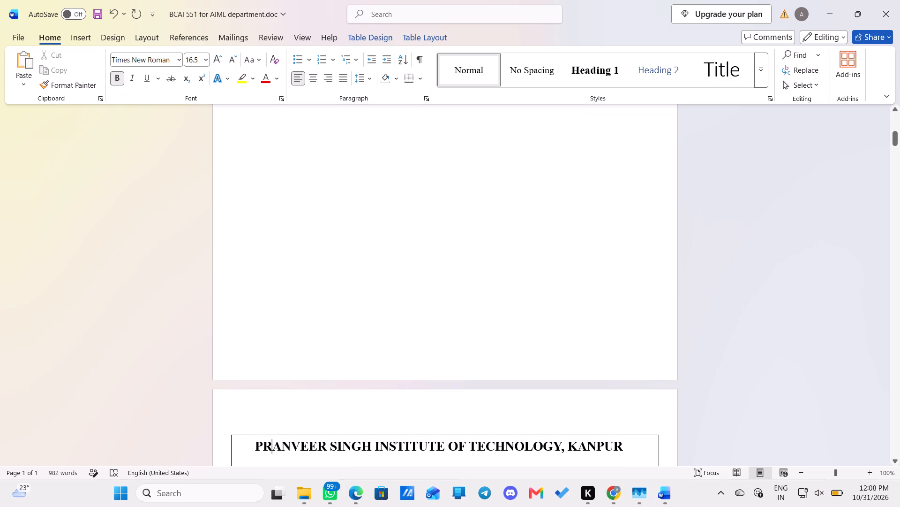
pyautogui.press('Up')
pyautogui.press('BackSpace')
pyautogui.press('Down')
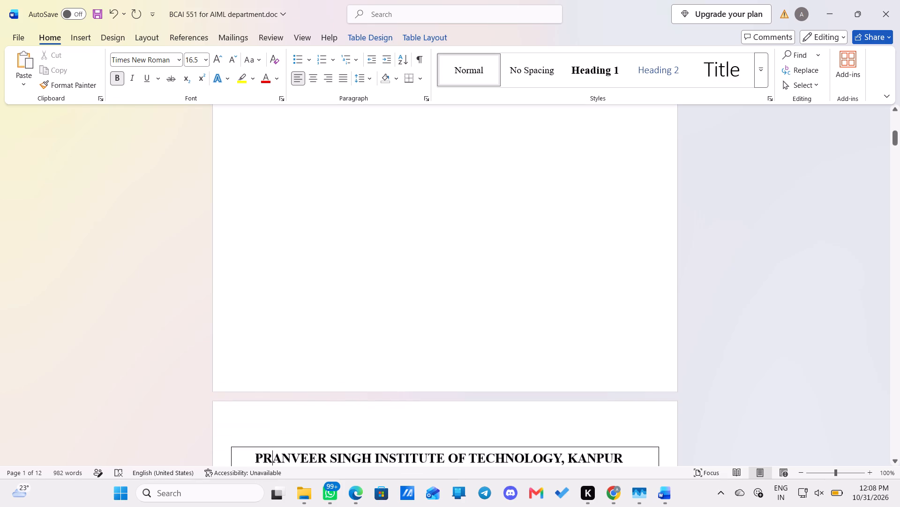
pyautogui.press('Down')
# Delete the blank lines between the PSIT Kanpur logo and the 'B. Tech.- Third Year' line on the cover page.
pyautogui.scroll(-3, 459, 233)
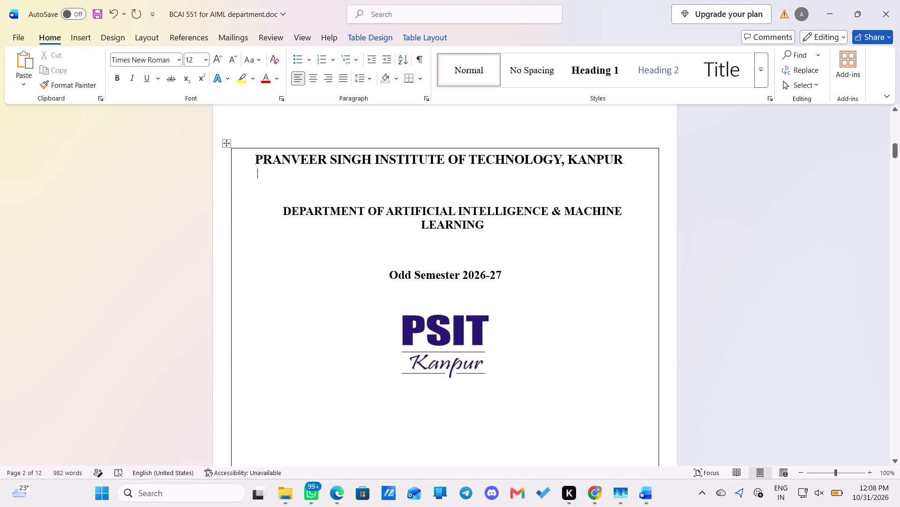
pyautogui.click(397, 191)
pyautogui.scroll(-1, 397, 191)
pyautogui.click(427, 339)
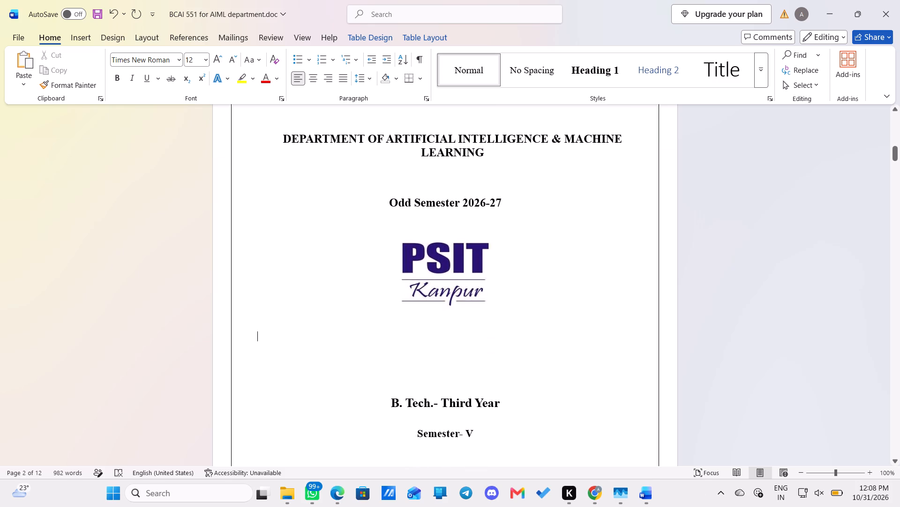
pyautogui.press('BackSpace')
pyautogui.press('BackSpace')
pyautogui.press('BackSpace')
pyautogui.press('BackSpace')
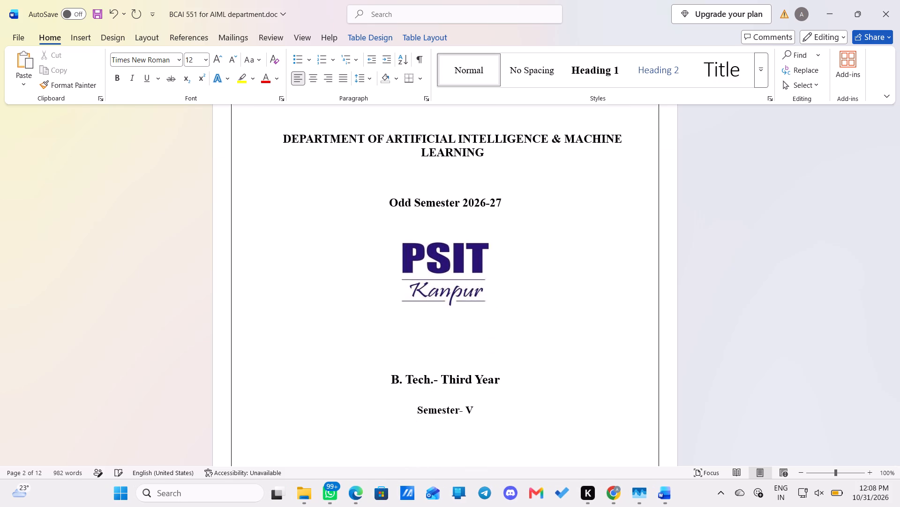
pyautogui.press('BackSpace')
pyautogui.press('Down')
pyautogui.press('Down')
pyautogui.press('Down')
pyautogui.press('Down')
pyautogui.press('BackSpace')
pyautogui.press('BackSpace')
pyautogui.press('BackSpace')
pyautogui.press('BackSpace')
pyautogui.press('BackSpace')
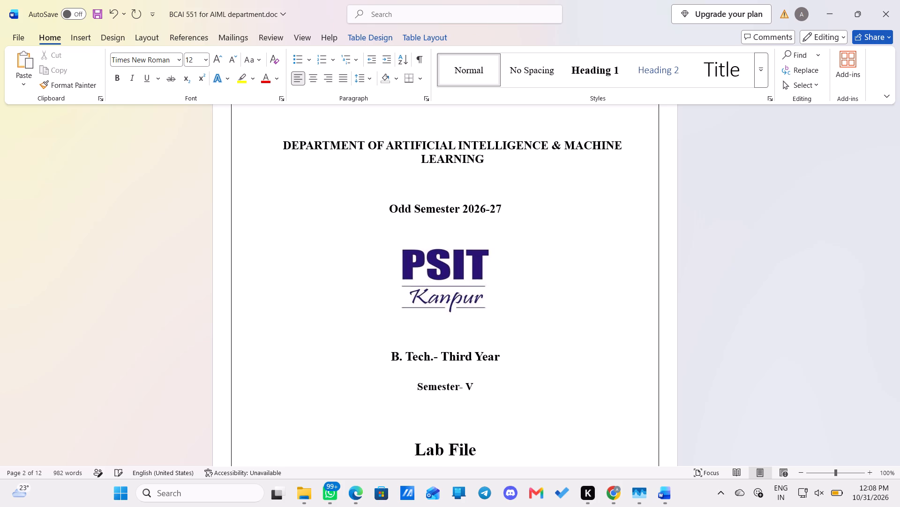
pyautogui.press('BackSpace')
pyautogui.press('BackSpace')
pyautogui.press('BackSpace')
pyautogui.press('BackSpace')
pyautogui.press('Down')
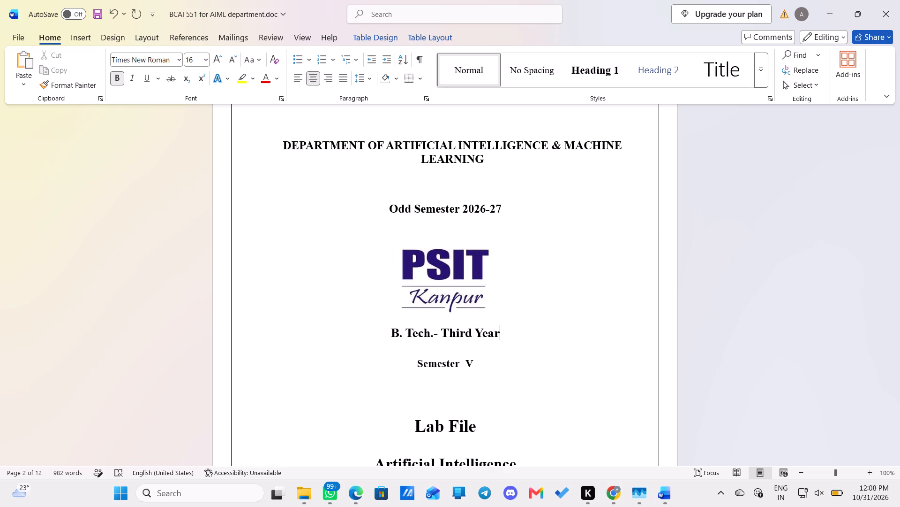
# Close up the cover text by removing the blank lines above 'Semester- V' and reducing those above 'Lab File'.
pyautogui.press('Down')
pyautogui.press('BackSpace')
pyautogui.press('BackSpace')
pyautogui.press('Down')
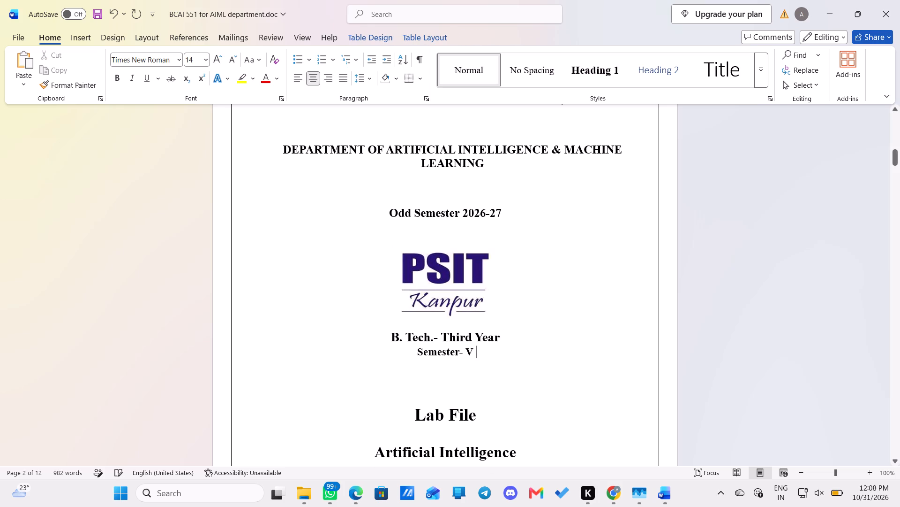
pyautogui.press('Down')
pyautogui.press('Down')
pyautogui.press('Down')
pyautogui.press('Down')
pyautogui.press('Up')
pyautogui.press('BackSpace')
pyautogui.press('BackSpace')
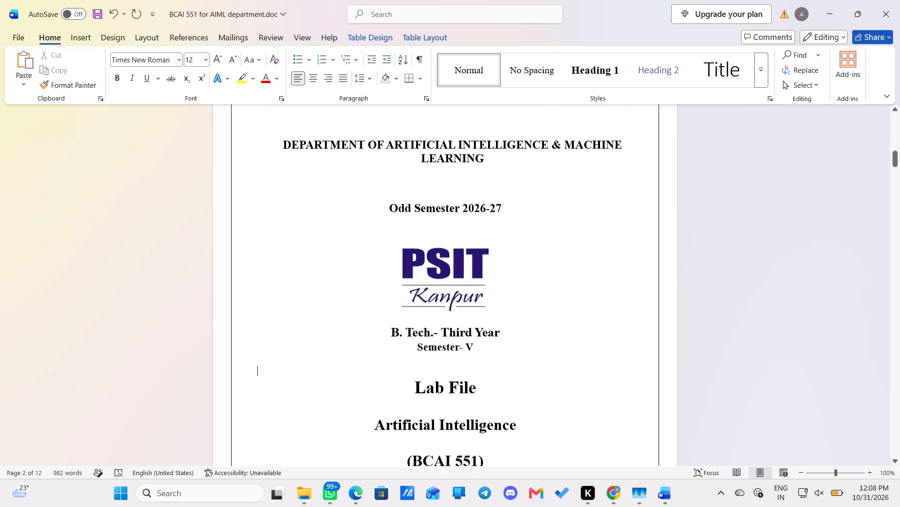
pyautogui.scroll(1, 427, 339)
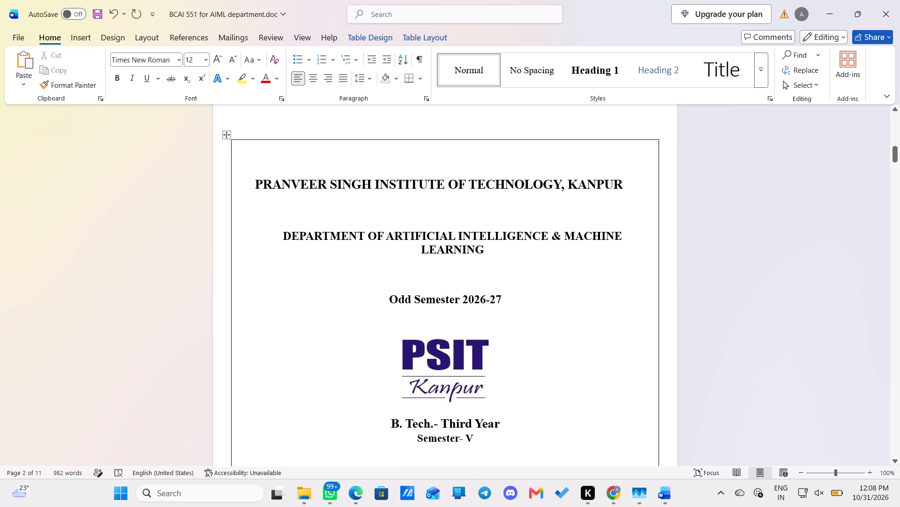
pyautogui.scroll(-3, 420, 319)
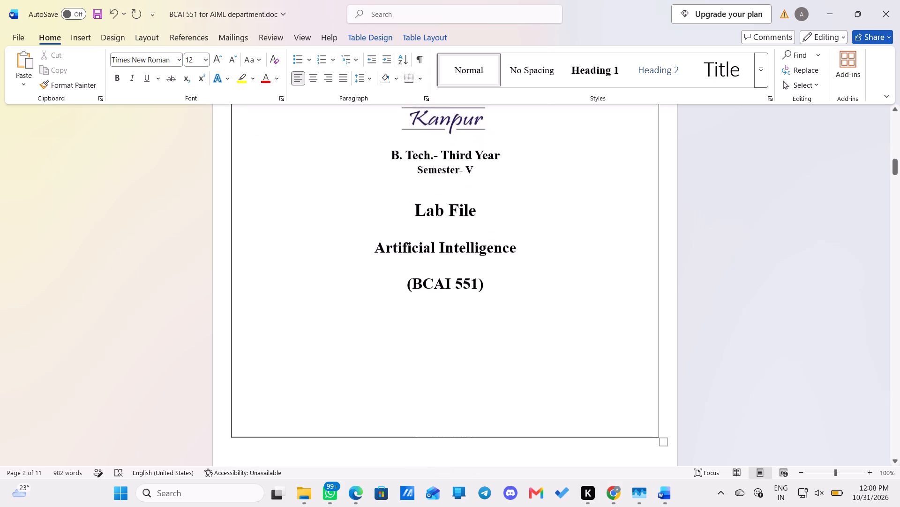
# Delete the blank lines below '(BCAI 551)' on the cover page, restoring any characters of the course code removed by mistake.
pyautogui.click(426, 358)
pyautogui.press('BackSpace')
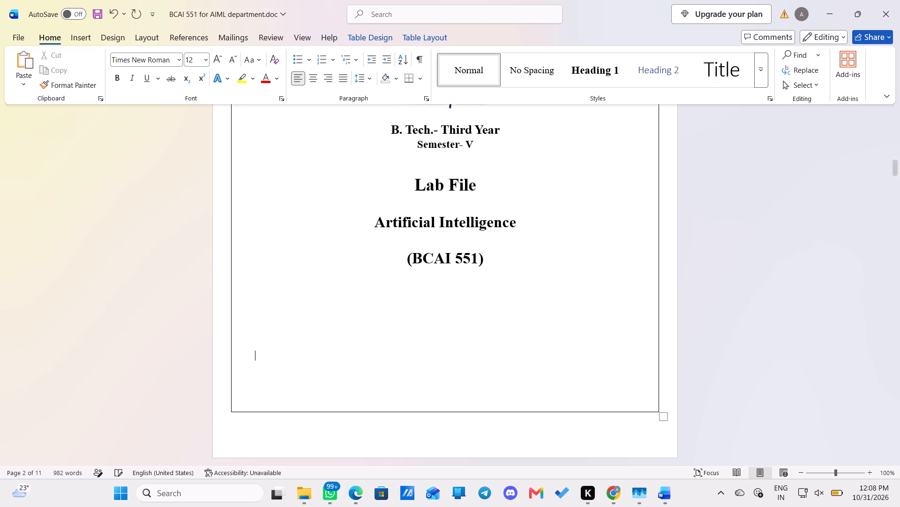
pyautogui.press('BackSpace')
pyautogui.press('BackSpace')
pyautogui.press('BackSpace')
pyautogui.press('BackSpace')
pyautogui.press('BackSpace')
pyautogui.press('BackSpace')
pyautogui.press('BackSpace')
pyautogui.press('BackSpace')
pyautogui.press('BackSpace')
pyautogui.press('BackSpace')
pyautogui.press('BackSpace')
pyautogui.press('BackSpace')
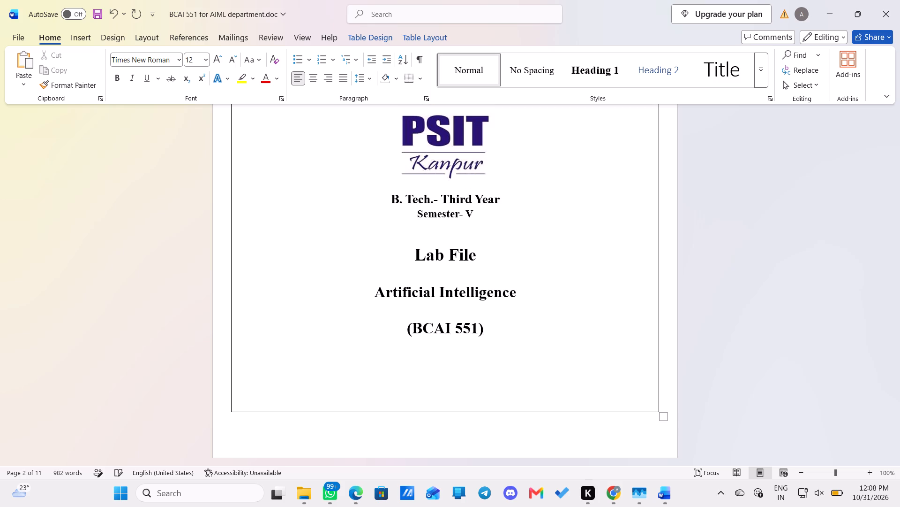
pyautogui.press('BackSpace')
pyautogui.press('BackSpace')
pyautogui.press('BackSpace')
pyautogui.press('BackSpace')
pyautogui.press('BackSpace')
pyautogui.press('BackSpace')
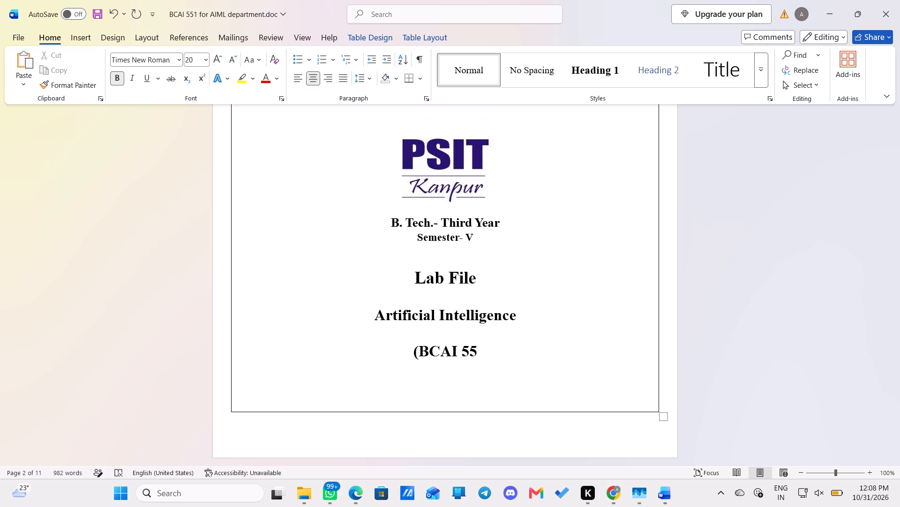
pyautogui.hotkey('ctrl', 'z')
pyautogui.hotkey('ctrl', 'z')
pyautogui.hotkey('ctrl', 'z')
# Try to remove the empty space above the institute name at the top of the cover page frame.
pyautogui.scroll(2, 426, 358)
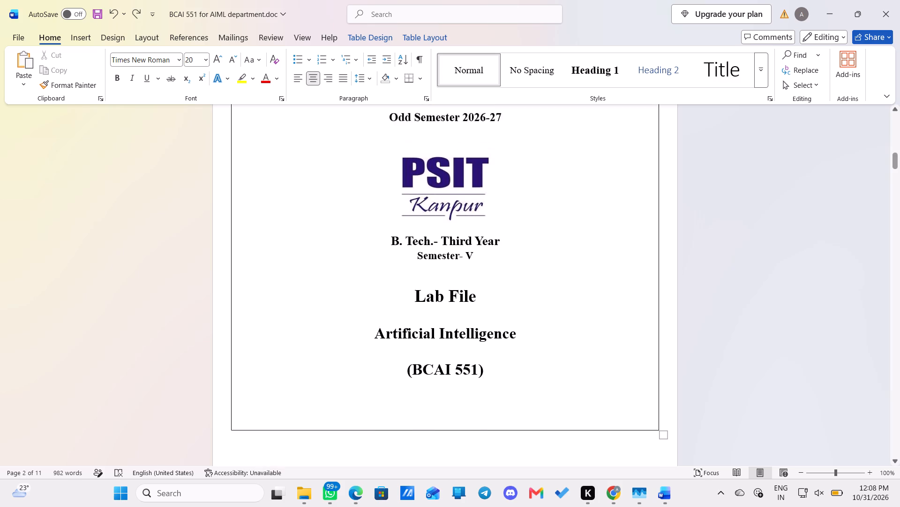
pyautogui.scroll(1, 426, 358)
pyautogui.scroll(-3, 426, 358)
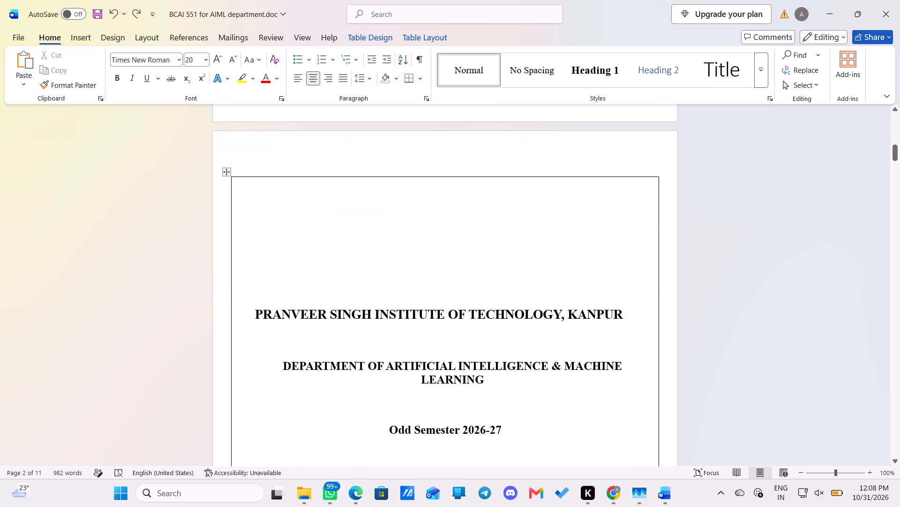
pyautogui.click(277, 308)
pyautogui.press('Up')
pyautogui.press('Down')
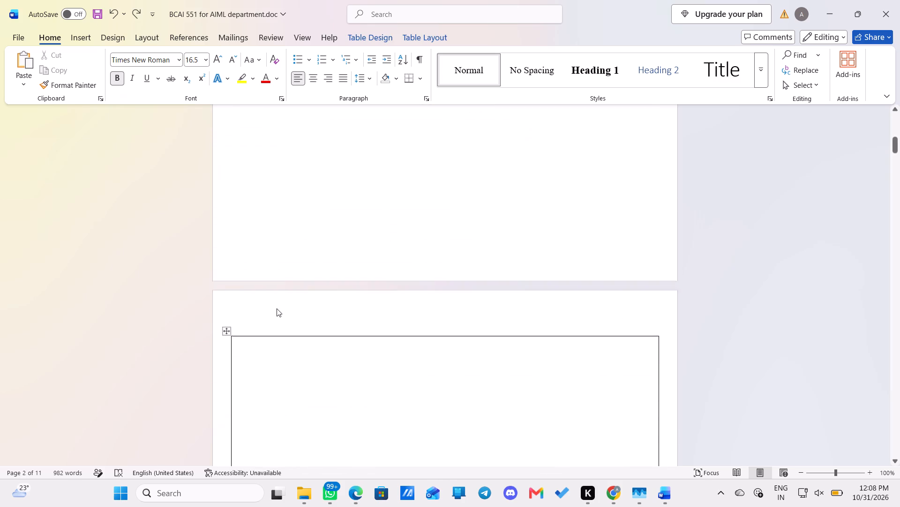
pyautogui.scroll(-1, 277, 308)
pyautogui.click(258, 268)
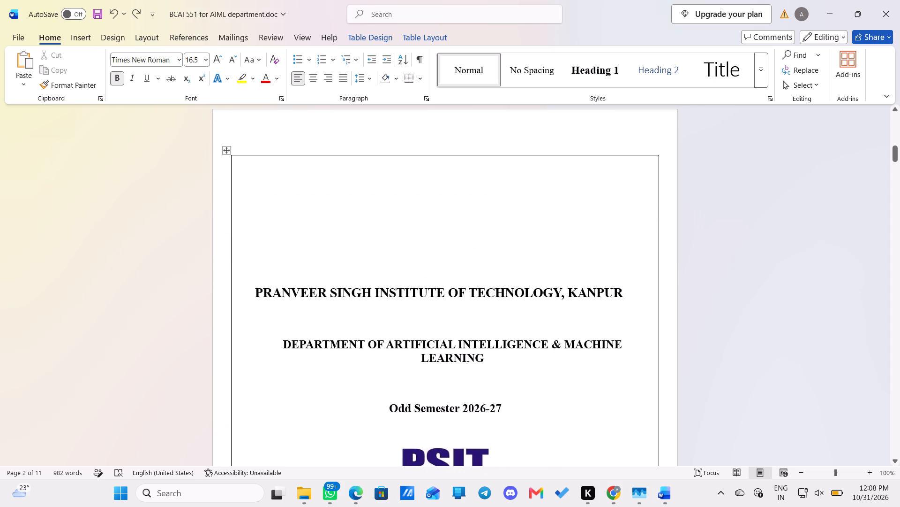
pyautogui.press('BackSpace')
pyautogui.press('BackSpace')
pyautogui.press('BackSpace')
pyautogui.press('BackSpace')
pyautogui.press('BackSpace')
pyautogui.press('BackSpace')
# Move the 'Submitted To / Submitted By' table up to the top of the page following the cover.
pyautogui.scroll(-4, 300, 262)
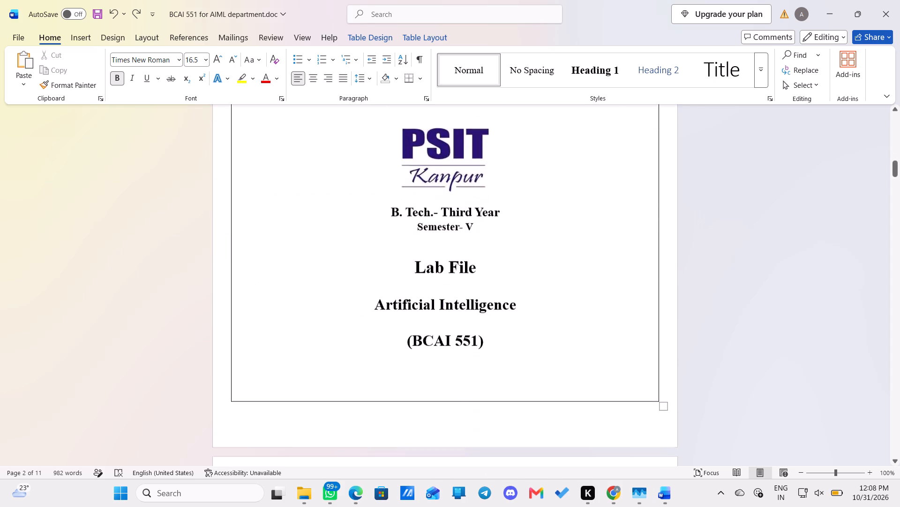
pyautogui.scroll(-3, 300, 262)
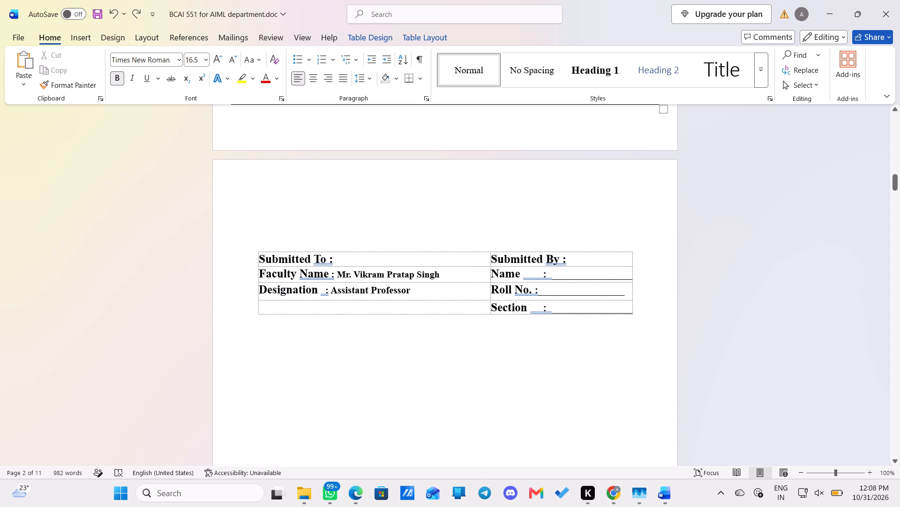
pyautogui.moveTo(237, 236); pyautogui.dragTo(388, 323)
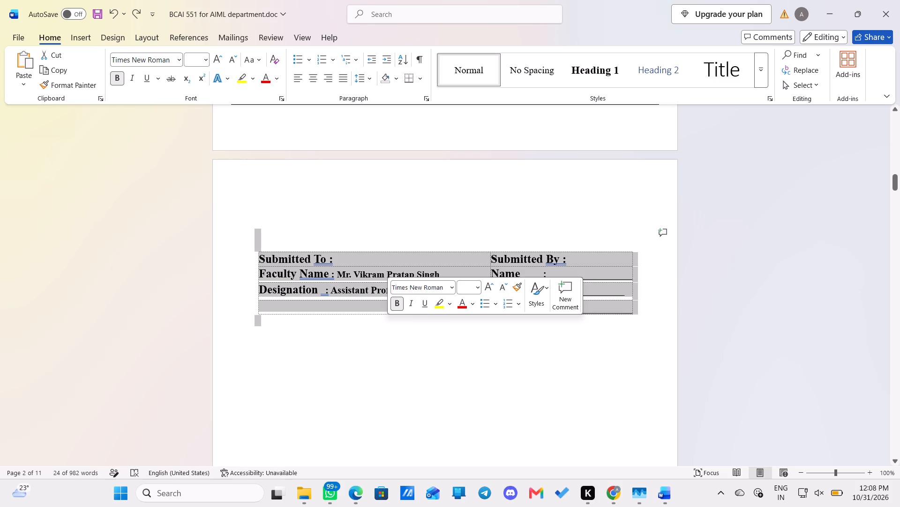
pyautogui.click(556, 234)
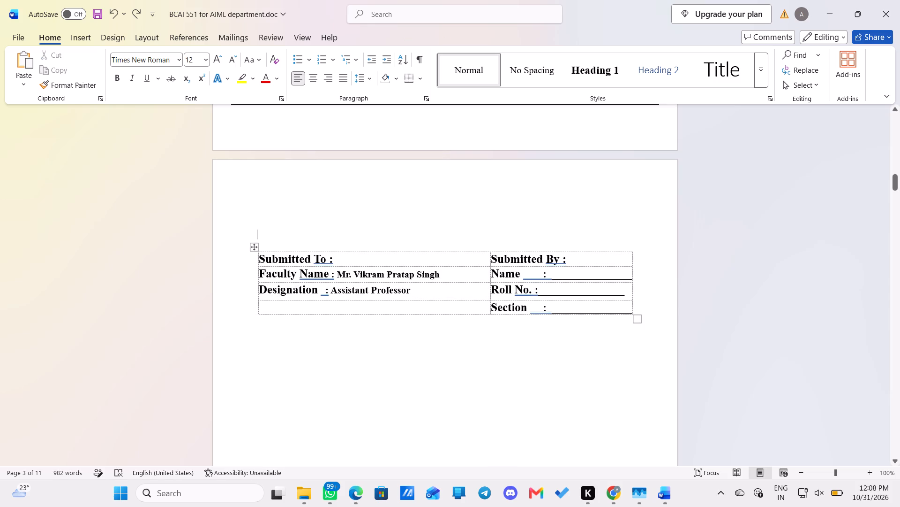
pyautogui.click(636, 321)
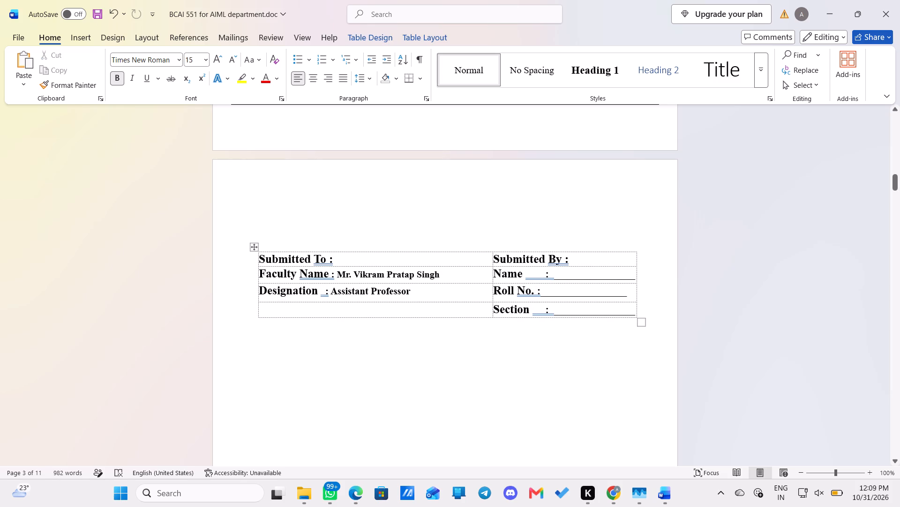
pyautogui.moveTo(256, 248); pyautogui.dragTo(258, 119)
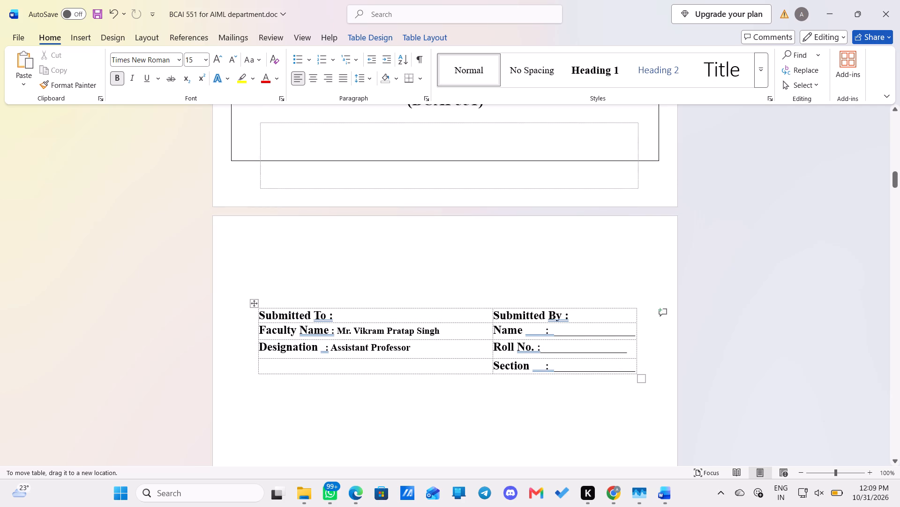
pyautogui.moveTo(258, 119); pyautogui.dragTo(248, 158)
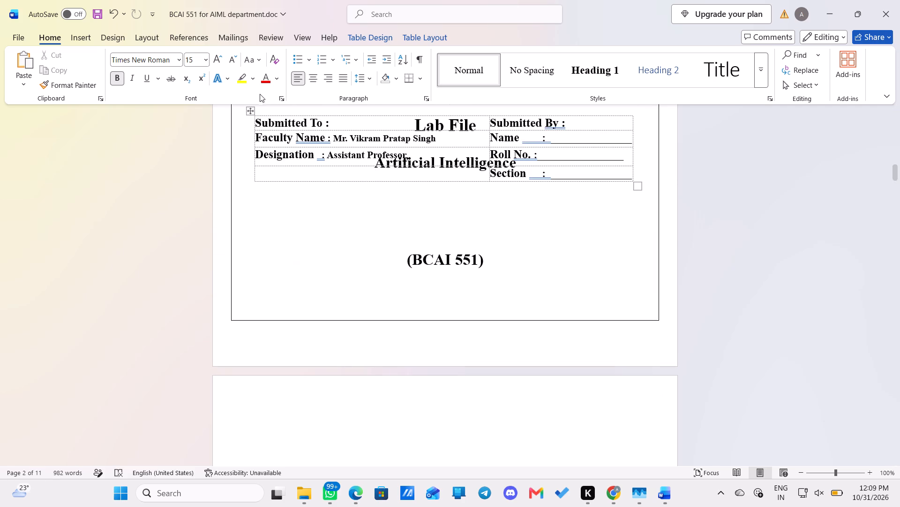
pyautogui.moveTo(249, 110); pyautogui.dragTo(240, 410)
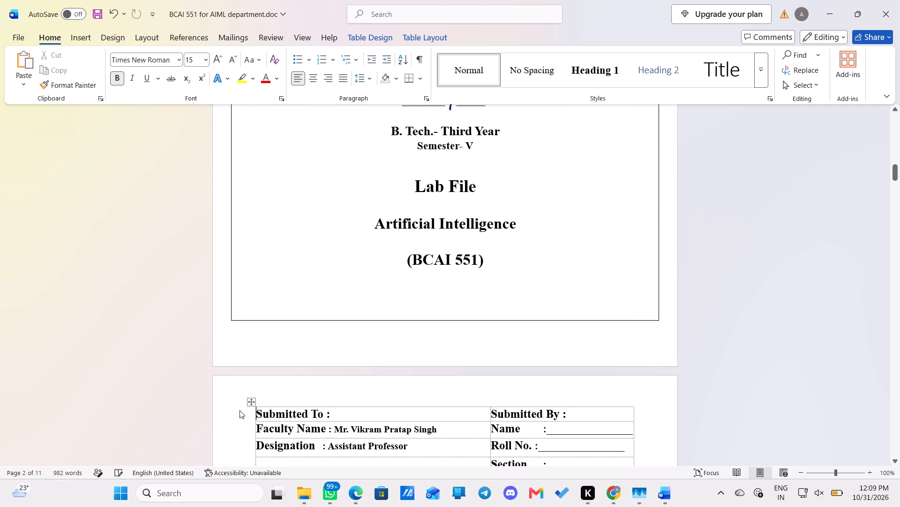
# Add blank lines below '(BCAI 551)' until the institute name sits at the top of the cover page frame.
pyautogui.scroll(2, 413, 255)
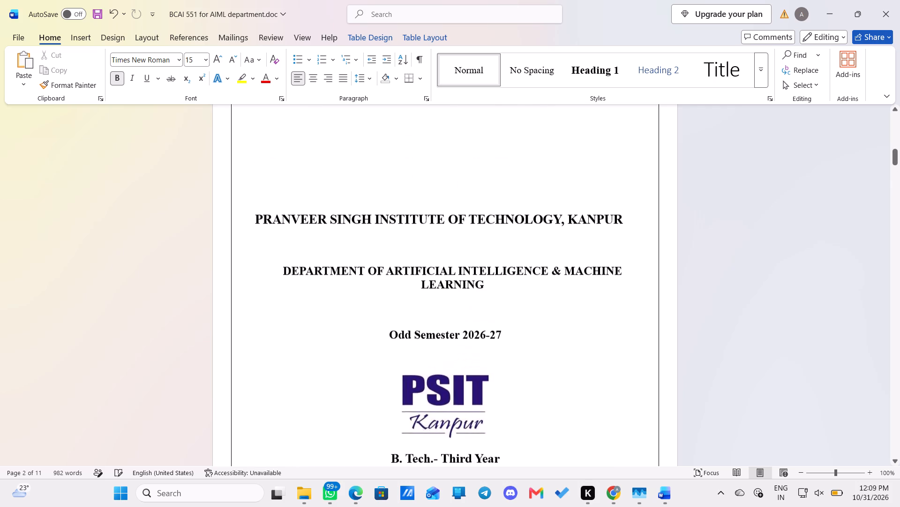
pyautogui.scroll(-4, 404, 289)
pyautogui.click(488, 245)
pyautogui.press('Return')
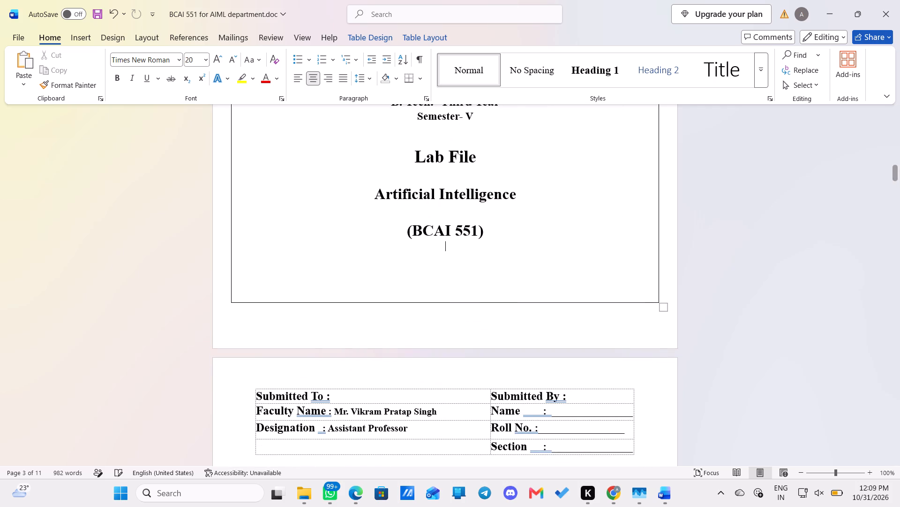
pyautogui.press('Return')
pyautogui.press('Return')
pyautogui.press('Return')
pyautogui.press('Return')
pyautogui.press('Return')
pyautogui.scroll(3, 488, 245)
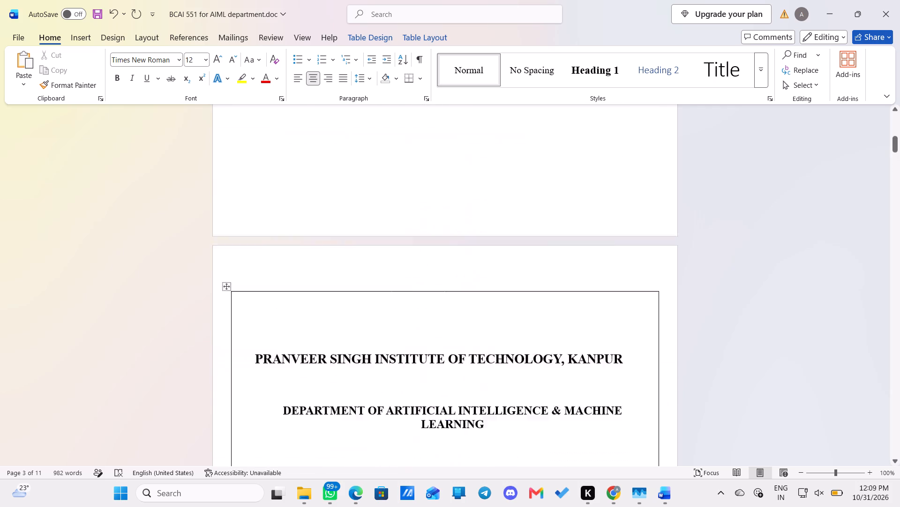
pyautogui.press('Return')
pyautogui.press('Return')
pyautogui.scroll(1, 488, 245)
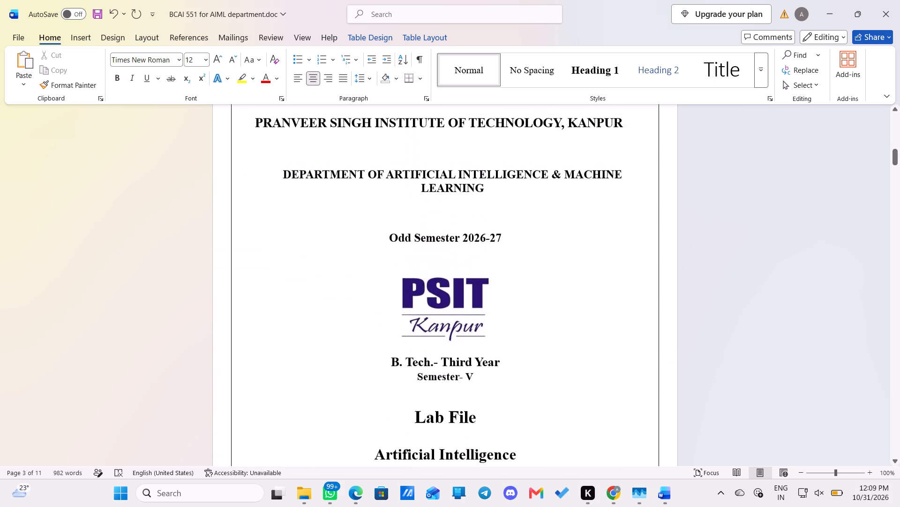
pyautogui.scroll(1, 488, 245)
pyautogui.press('Return')
pyautogui.scroll(1, 488, 245)
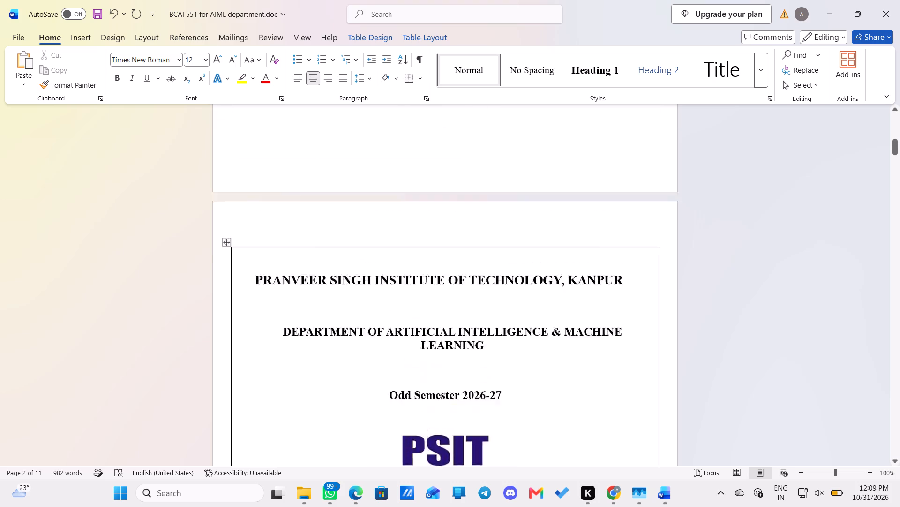
pyautogui.scroll(3, 488, 245)
pyautogui.scroll(-3, 488, 245)
pyautogui.press('Return')
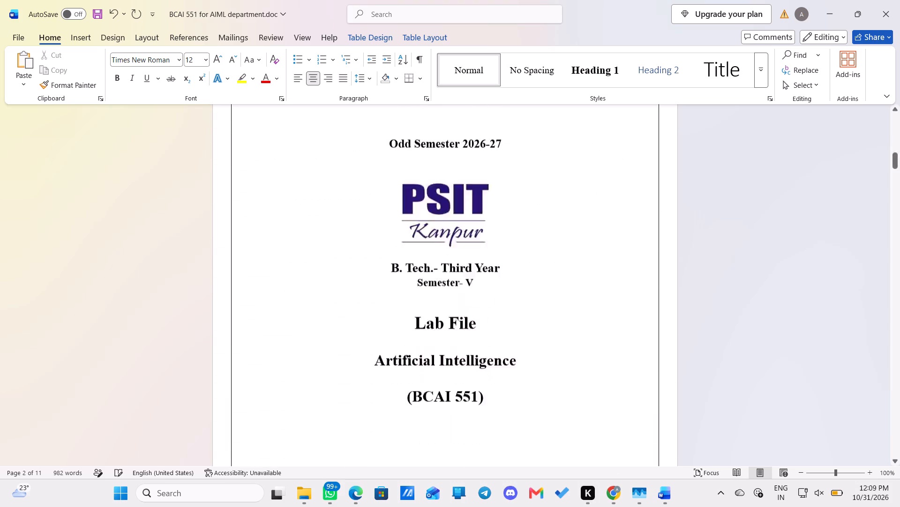
pyautogui.press('Return')
pyautogui.press('Return')
pyautogui.press('Return')
pyautogui.scroll(3, 488, 245)
pyautogui.scroll(-1, 488, 245)
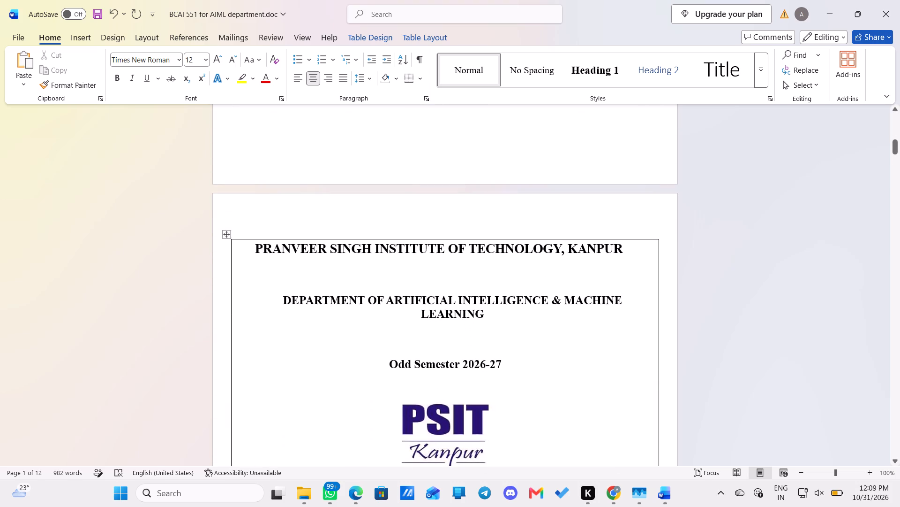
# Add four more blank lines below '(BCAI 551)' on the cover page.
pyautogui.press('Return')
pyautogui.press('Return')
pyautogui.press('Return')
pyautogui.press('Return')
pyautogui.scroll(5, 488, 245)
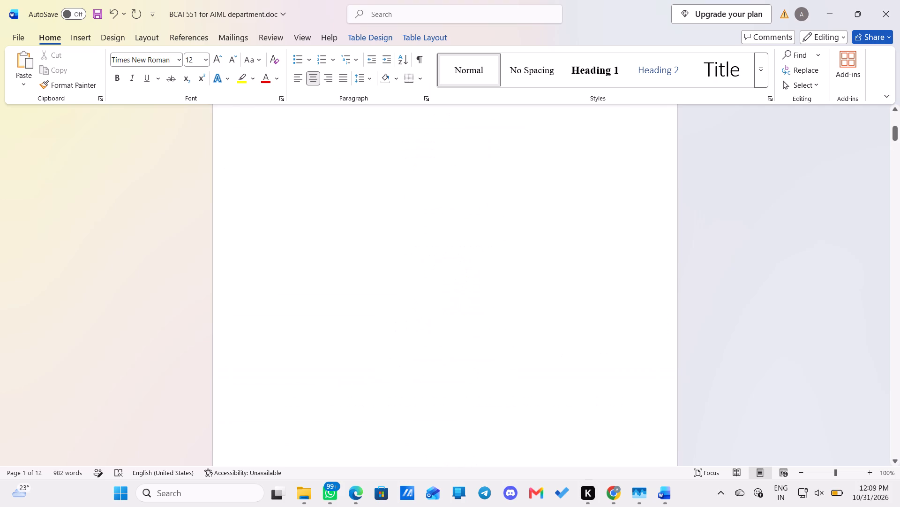
# Insert a blank line above the institute name at the top of the cover page frame.
pyautogui.scroll(-4, 488, 245)
pyautogui.scroll(1, 462, 215)
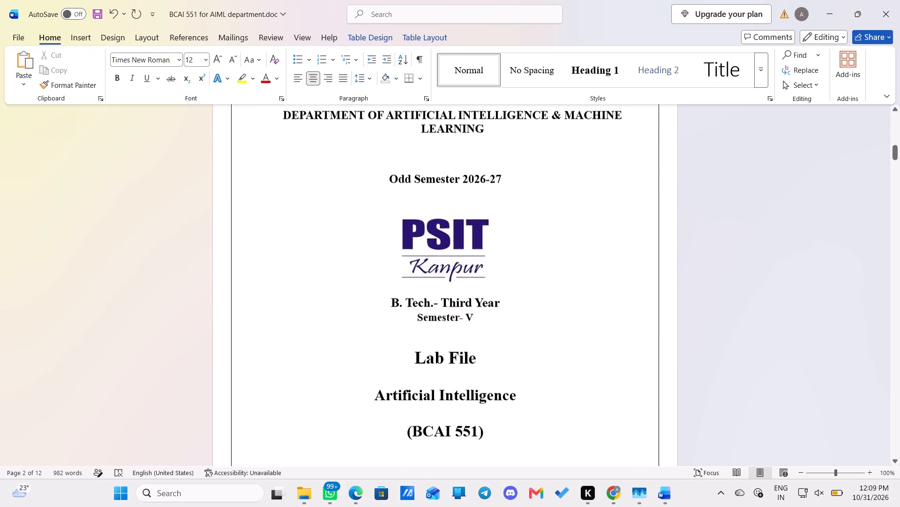
pyautogui.scroll(1, 462, 215)
pyautogui.scroll(-1, 462, 215)
pyautogui.scroll(1, 449, 351)
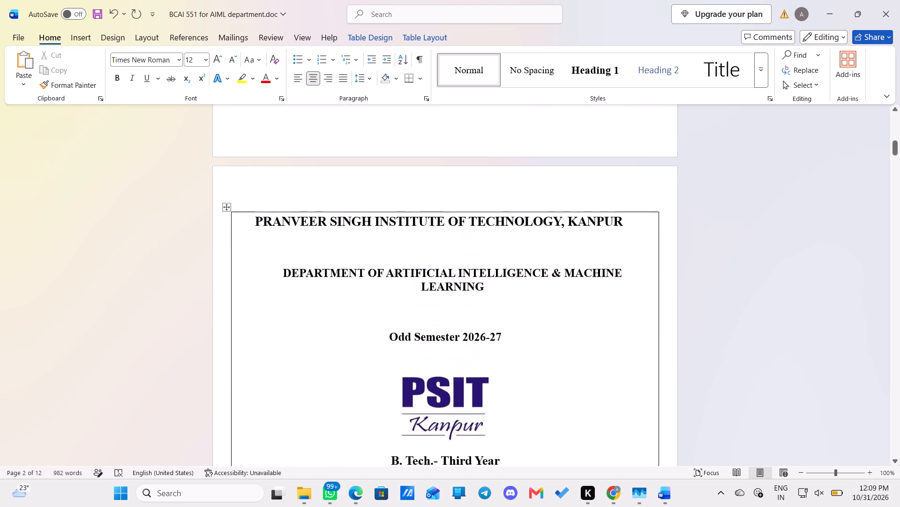
pyautogui.click(255, 223)
pyautogui.press('Return')
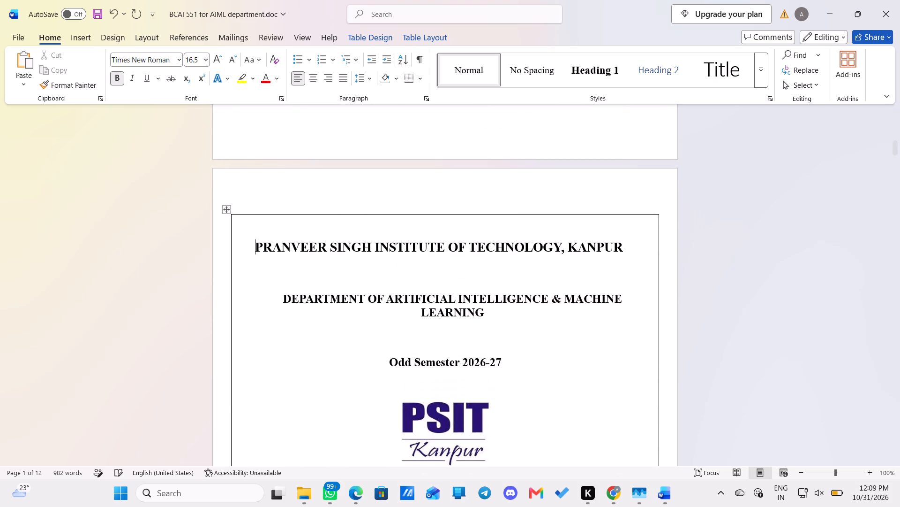
# Reduce the blank space between the institute name and the department heading on the cover page.
pyautogui.scroll(-1, 255, 223)
pyautogui.click(333, 202)
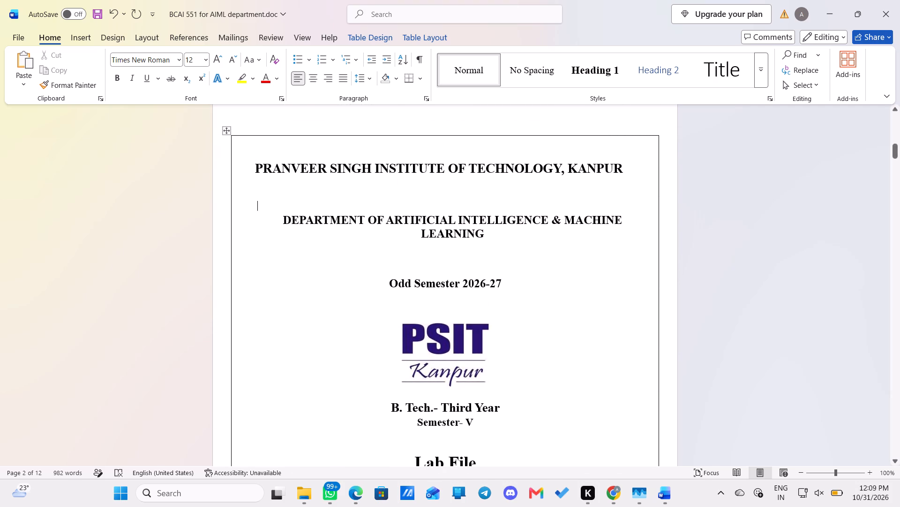
pyautogui.press('BackSpace')
pyautogui.press('BackSpace')
pyautogui.press('BackSpace')
pyautogui.press('BackSpace')
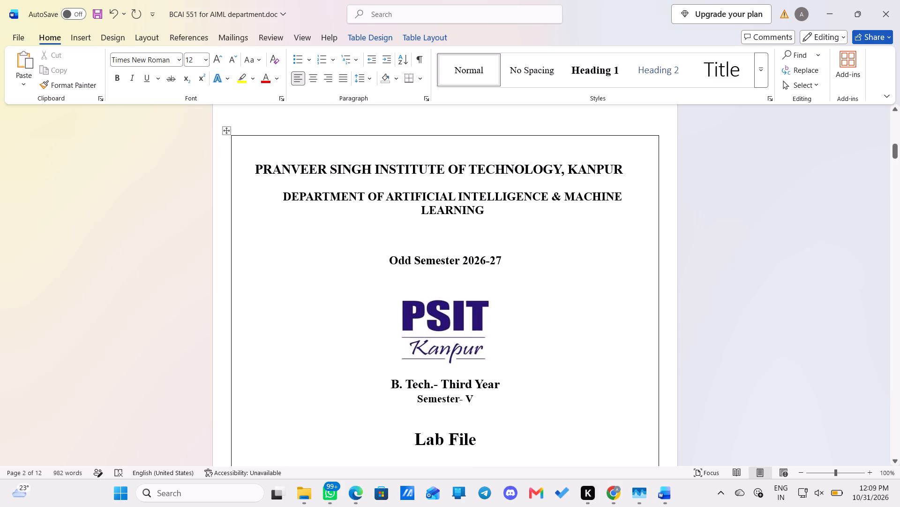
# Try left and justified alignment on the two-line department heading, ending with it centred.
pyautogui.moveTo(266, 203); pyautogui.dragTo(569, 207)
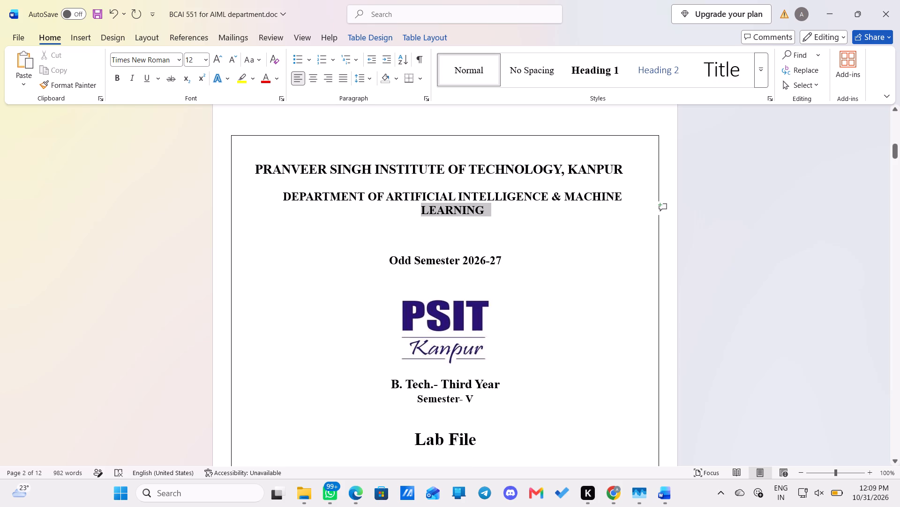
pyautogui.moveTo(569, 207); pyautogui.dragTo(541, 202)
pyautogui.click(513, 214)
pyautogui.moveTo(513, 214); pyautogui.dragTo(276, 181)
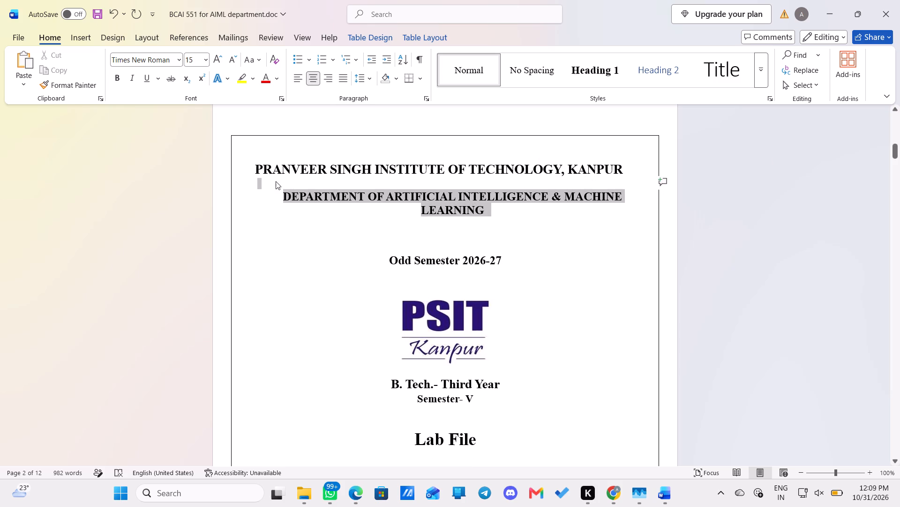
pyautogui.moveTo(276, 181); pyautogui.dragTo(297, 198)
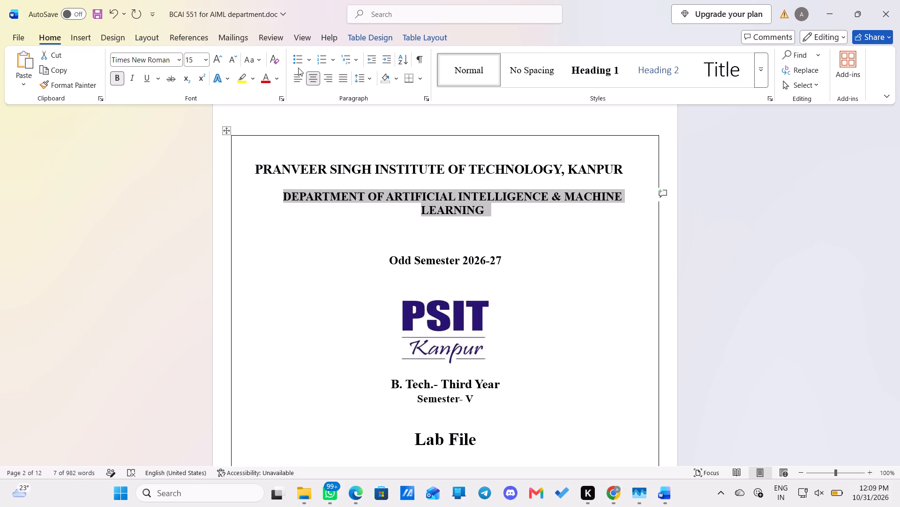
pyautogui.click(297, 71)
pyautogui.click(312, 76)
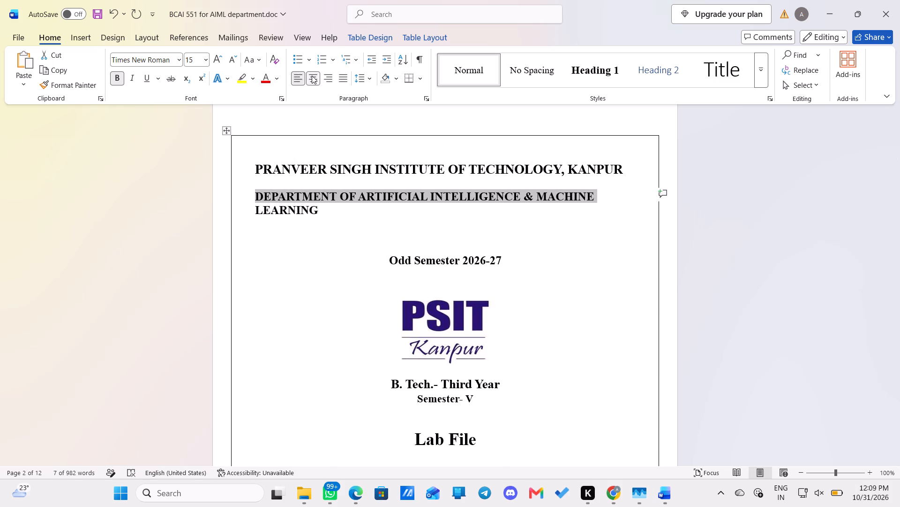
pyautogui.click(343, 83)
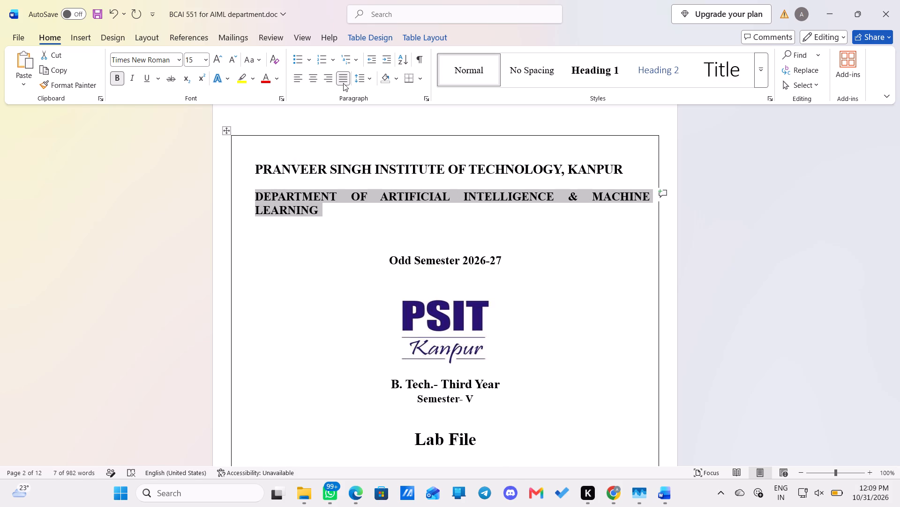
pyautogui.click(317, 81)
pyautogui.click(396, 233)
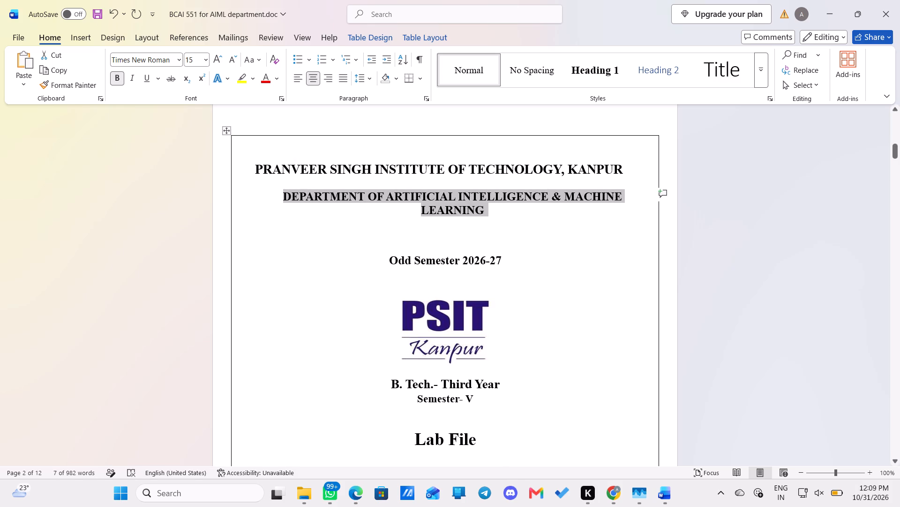
# Centre the institute name 'PRANVEER SINGH INSTITUTE OF TECHNOLOGY, KANPUR' in the cover page frame.
pyautogui.moveTo(632, 169); pyautogui.dragTo(363, 166)
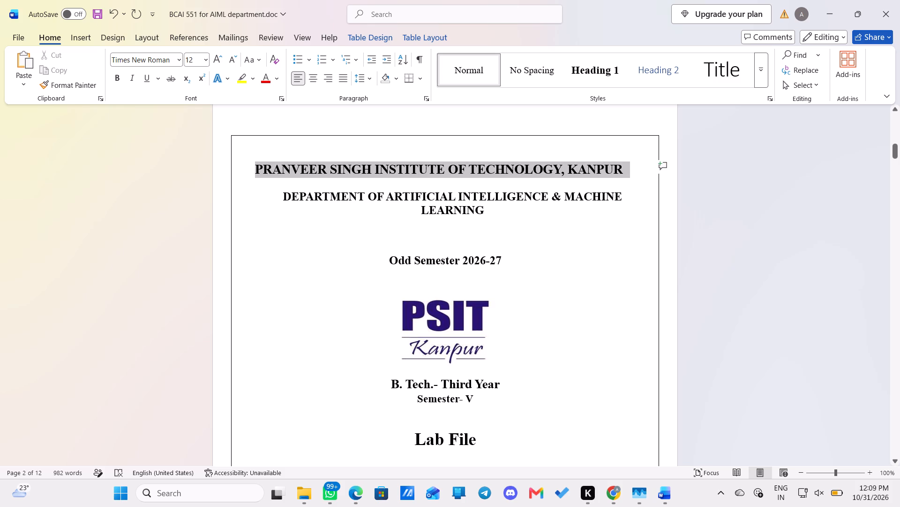
pyautogui.moveTo(363, 166); pyautogui.dragTo(354, 166)
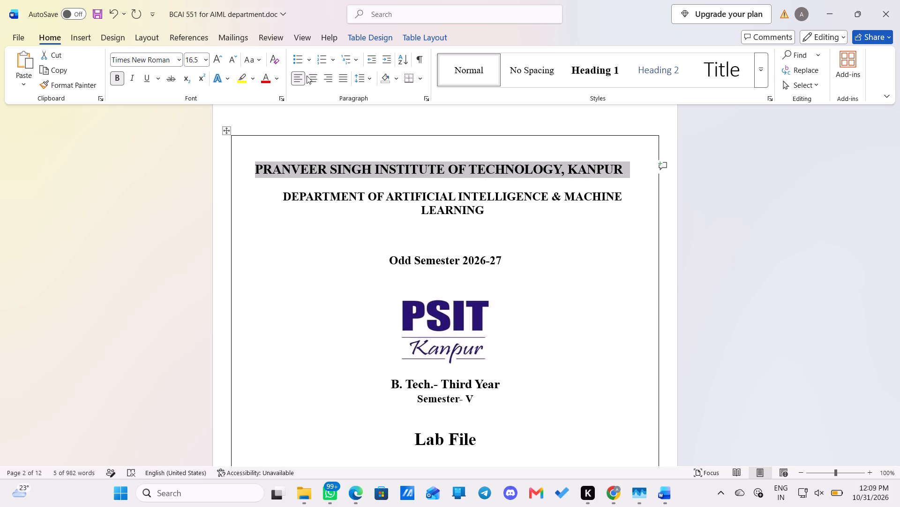
pyautogui.click(314, 80)
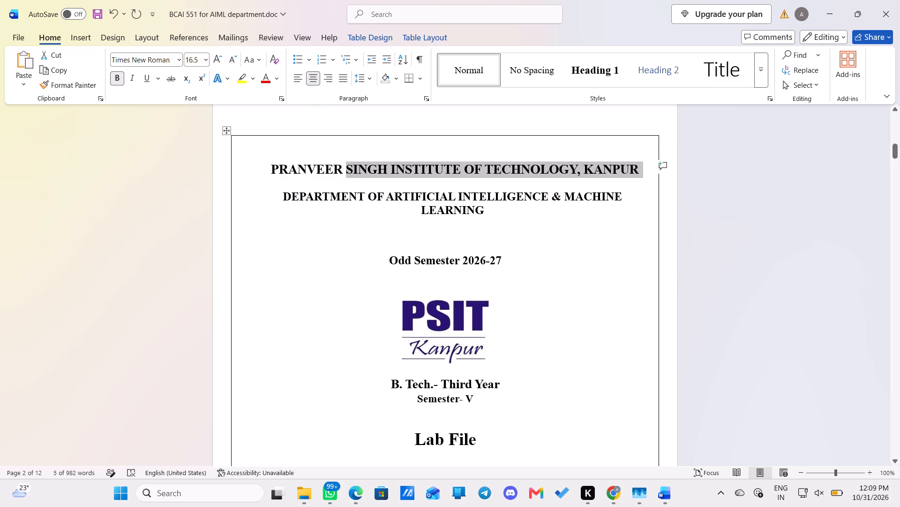
pyautogui.click(352, 252)
# Delete the surplus blank lines that extend the cover frame onto an extra page, so the frame ends on the cover page.
pyautogui.scroll(-1, 472, 251)
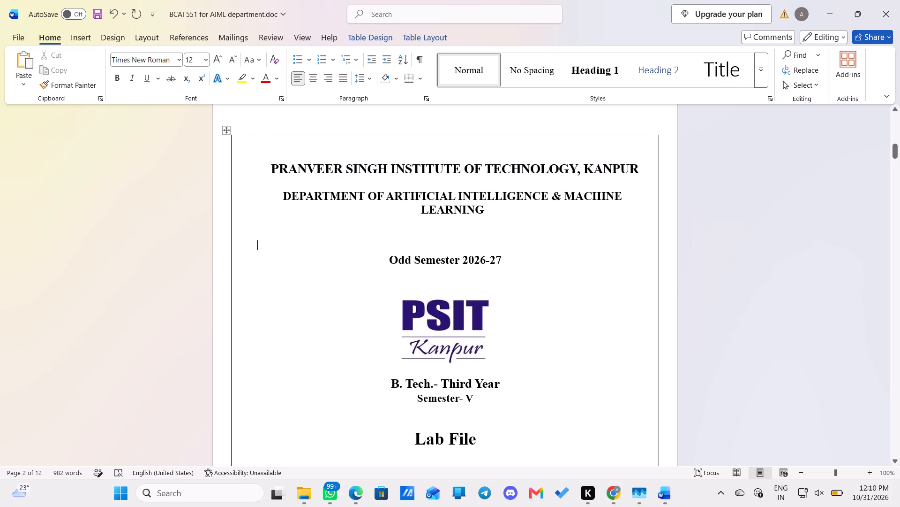
pyautogui.scroll(-1, 472, 251)
pyautogui.scroll(-1, 403, 227)
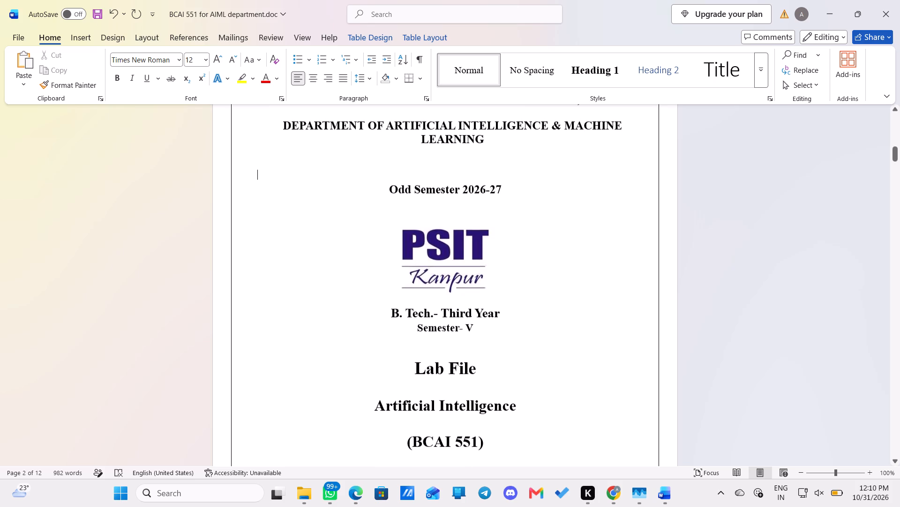
pyautogui.scroll(-5, 403, 227)
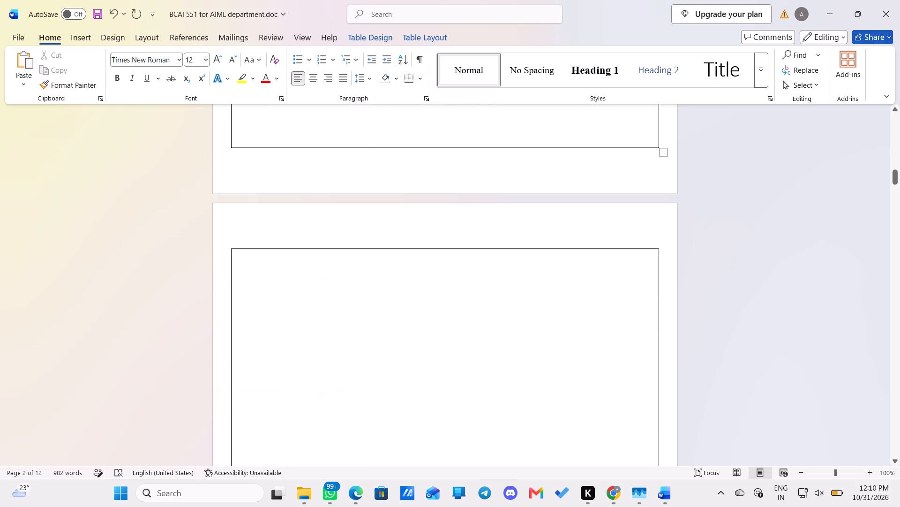
pyautogui.scroll(-8, 334, 378)
pyautogui.scroll(2, 334, 378)
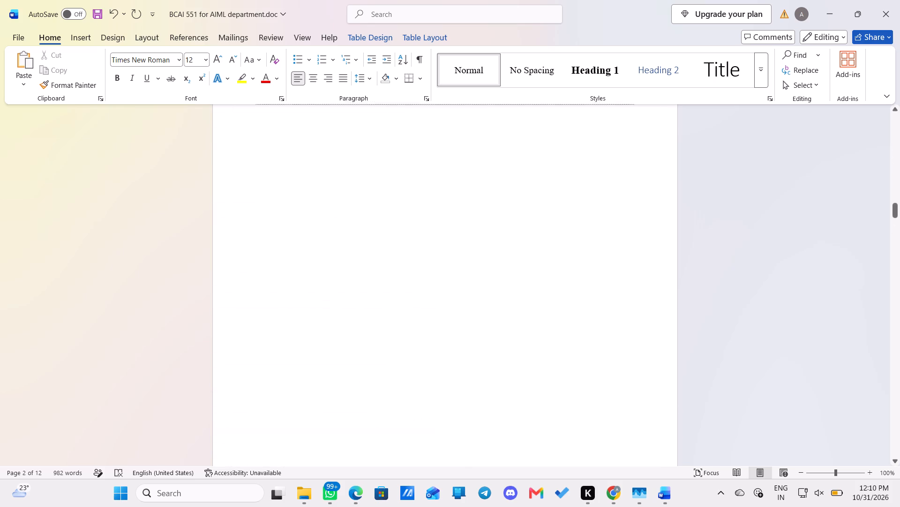
pyautogui.scroll(2, 334, 378)
pyautogui.scroll(-1, 334, 378)
pyautogui.doubleClick(334, 378)
pyautogui.press('BackSpace')
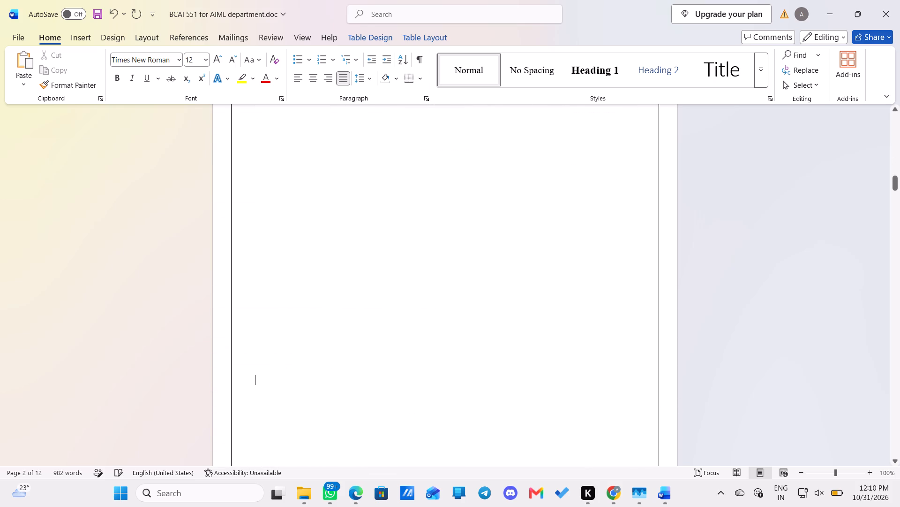
pyautogui.press('BackSpace')
pyautogui.press('BackSpace')
pyautogui.press('BackSpace')
pyautogui.press('BackSpace')
pyautogui.press('BackSpace')
pyautogui.press('BackSpace')
pyautogui.press('BackSpace')
pyautogui.press('BackSpace')
pyautogui.press('BackSpace')
pyautogui.press('BackSpace')
pyautogui.press('BackSpace')
pyautogui.press('BackSpace')
pyautogui.press('BackSpace')
pyautogui.press('BackSpace')
pyautogui.press('BackSpace')
pyautogui.press('BackSpace')
pyautogui.press('BackSpace')
pyautogui.press('BackSpace')
pyautogui.press('BackSpace')
pyautogui.press('BackSpace')
pyautogui.press('BackSpace')
pyautogui.scroll(1, 334, 378)
pyautogui.press('BackSpace')
pyautogui.press('BackSpace')
pyautogui.press('BackSpace')
pyautogui.press('BackSpace')
pyautogui.press('BackSpace')
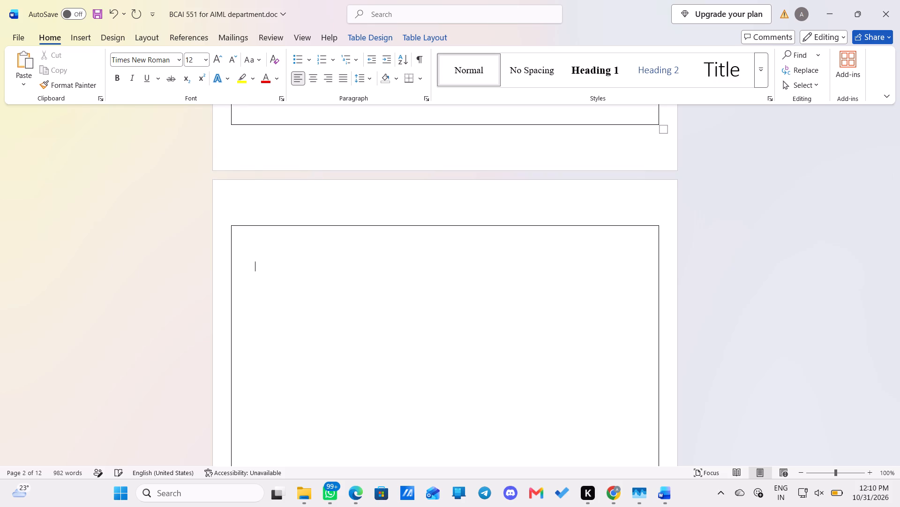
pyautogui.press('BackSpace')
pyautogui.press('BackSpace')
pyautogui.press('BackSpace')
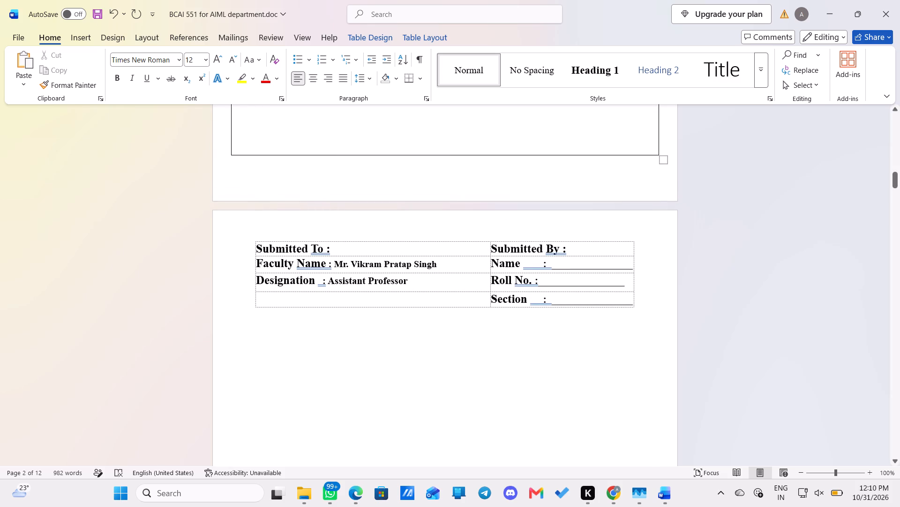
# Move the 'Submitted To / Submitted By' table into the cover page frame, directly below '(BCAI 551)'.
pyautogui.click(294, 247)
pyautogui.moveTo(251, 237); pyautogui.dragTo(253, 154)
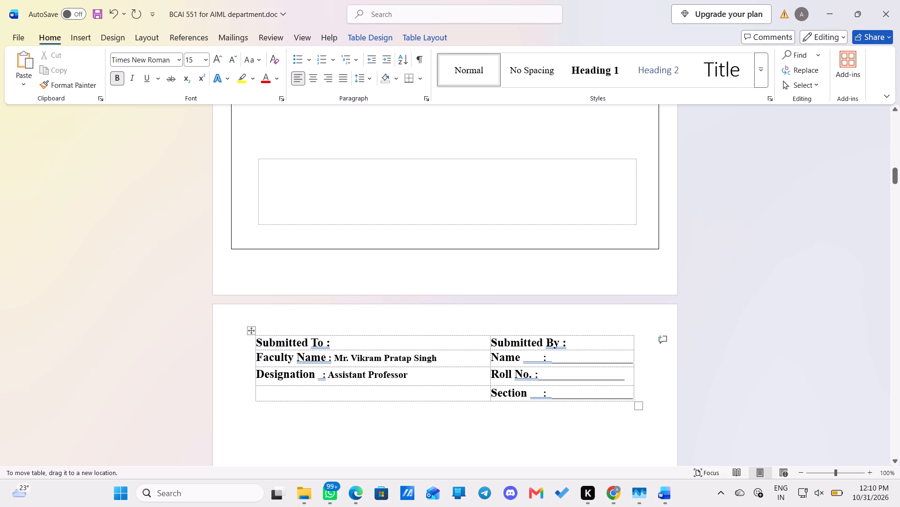
pyautogui.moveTo(253, 154); pyautogui.dragTo(251, 141)
pyautogui.scroll(1, 251, 141)
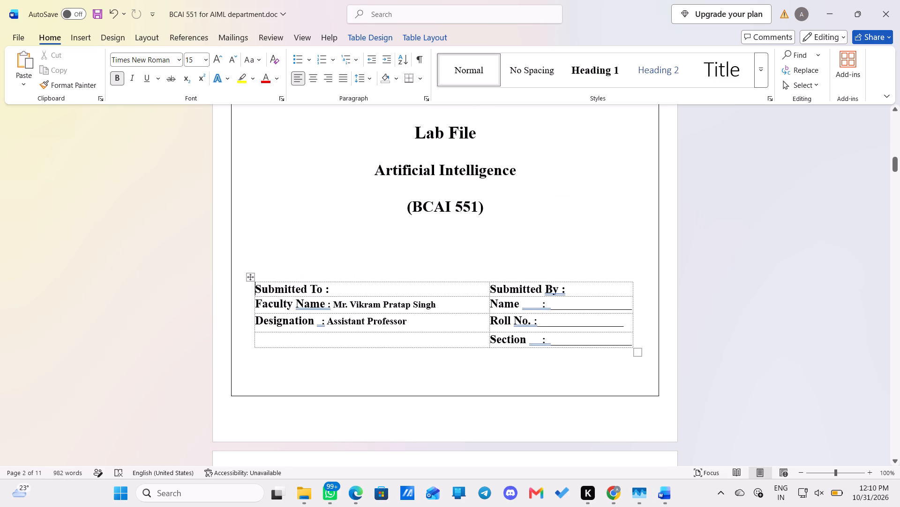
pyautogui.moveTo(250, 279); pyautogui.dragTo(255, 245)
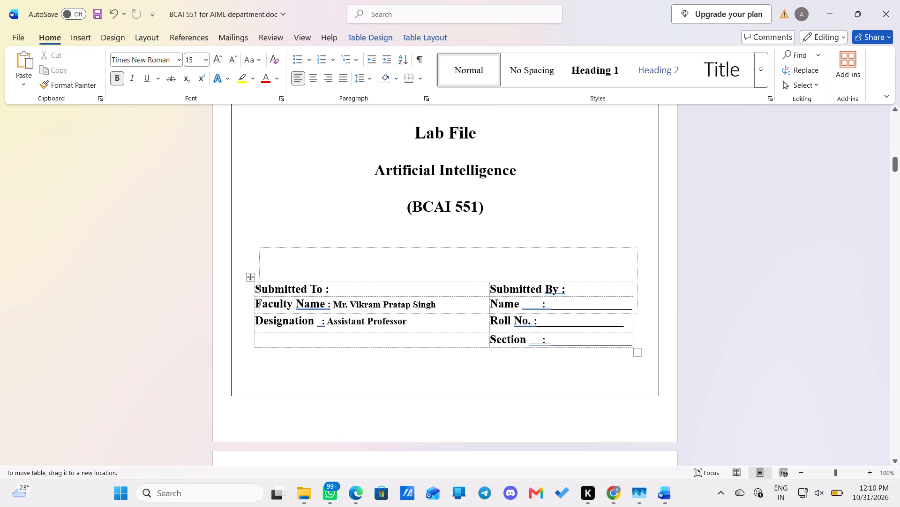
pyautogui.moveTo(255, 245); pyautogui.dragTo(255, 245)
# Review the cover page layout from the institute name down to the 'Submitted To / Submitted By' table.
pyautogui.scroll(2, 255, 245)
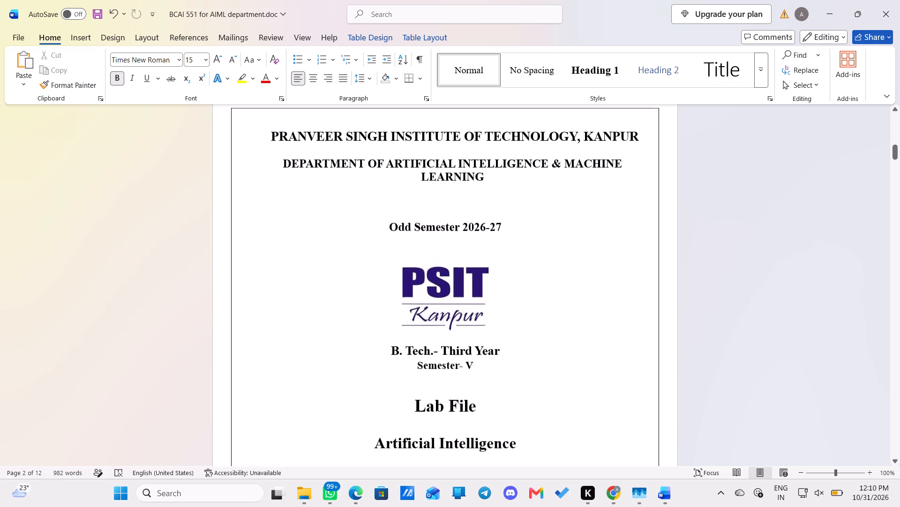
pyautogui.scroll(1, 255, 245)
pyautogui.scroll(-1, 255, 245)
pyautogui.click(255, 245)
pyautogui.scroll(-1, 255, 245)
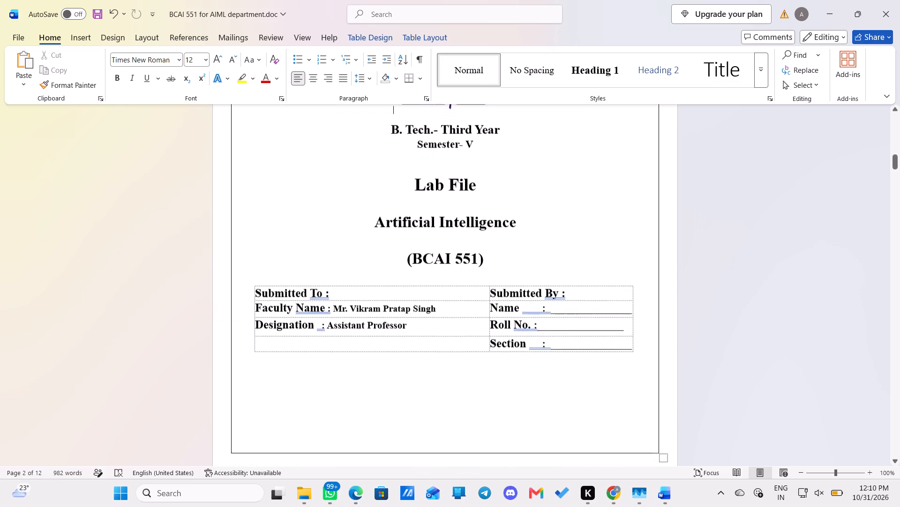
pyautogui.scroll(2, 255, 245)
pyautogui.scroll(-1, 255, 245)
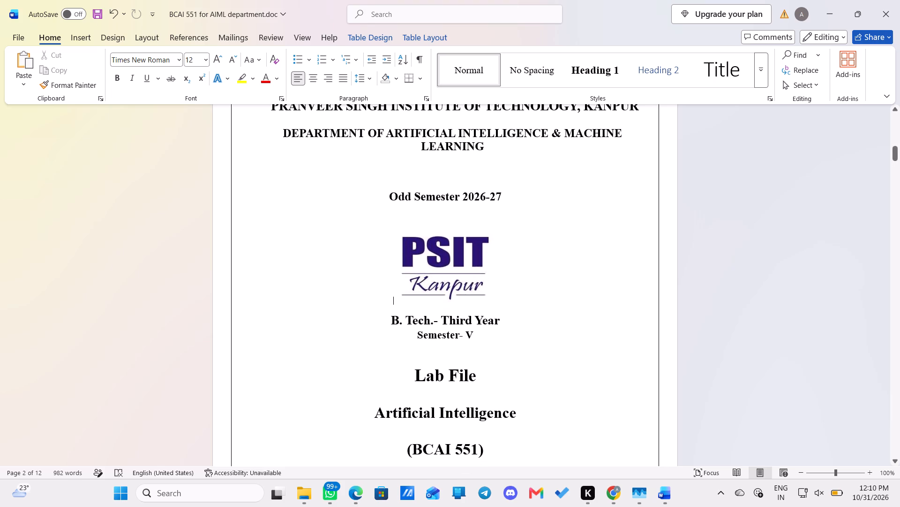
pyautogui.scroll(-2, 393, 249)
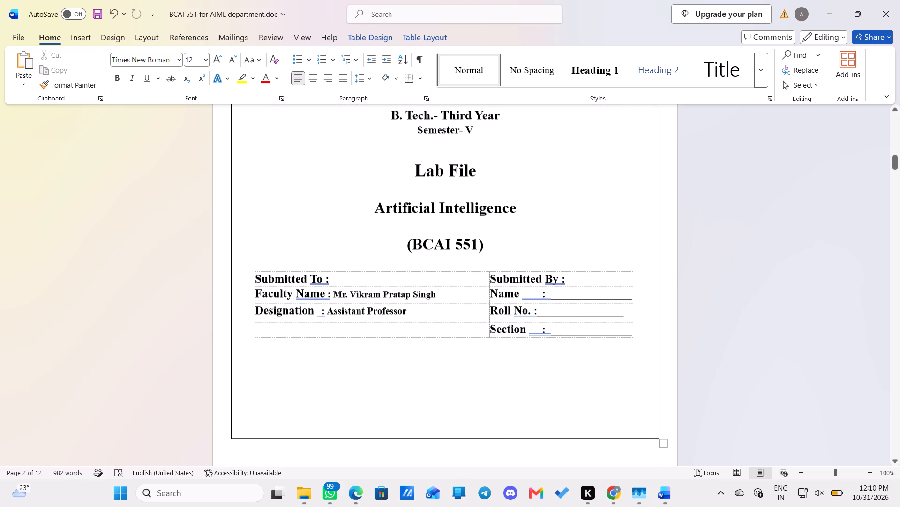
# Move the submission table slightly down to leave a gap below '(BCAI 551)' inside the cover frame.
pyautogui.click(255, 274)
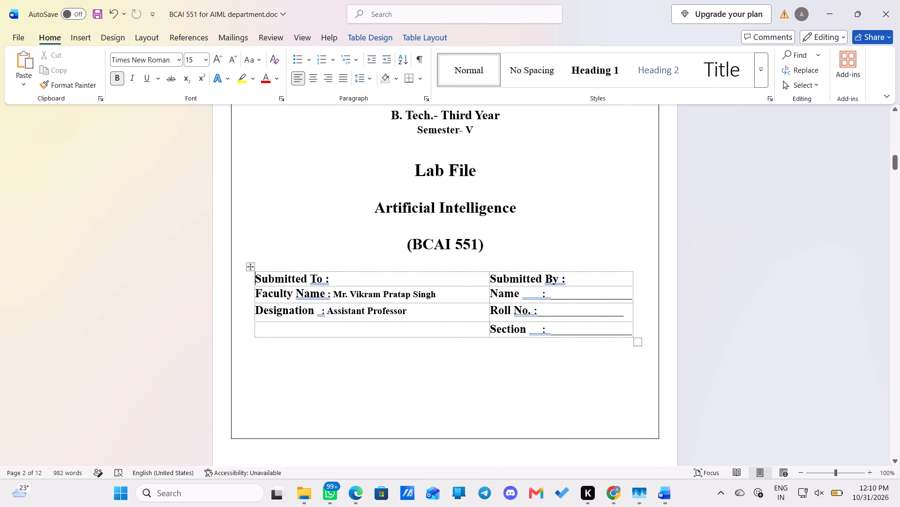
pyautogui.moveTo(252, 267); pyautogui.dragTo(250, 303)
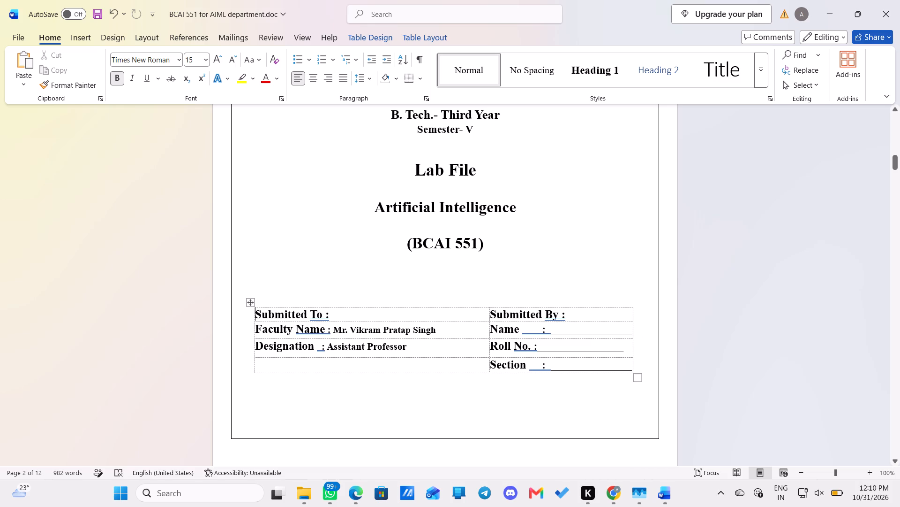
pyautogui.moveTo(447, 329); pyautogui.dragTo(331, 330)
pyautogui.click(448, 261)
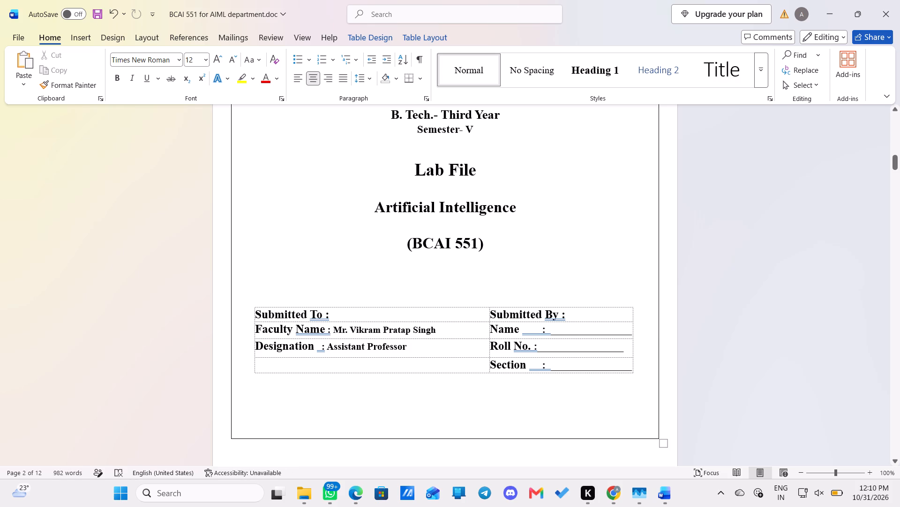
# Accept the suggested spacing corrections for 'Faculty Name:', 'Submitted To:' and the 'Designation' colon in the submission table.
pyautogui.rightClick(317, 332)
pyautogui.click(285, 115)
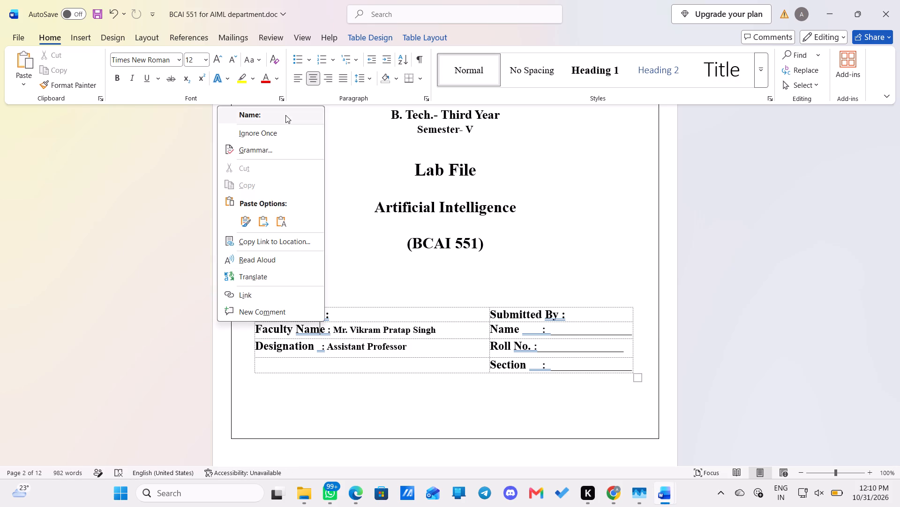
pyautogui.rightClick(323, 316)
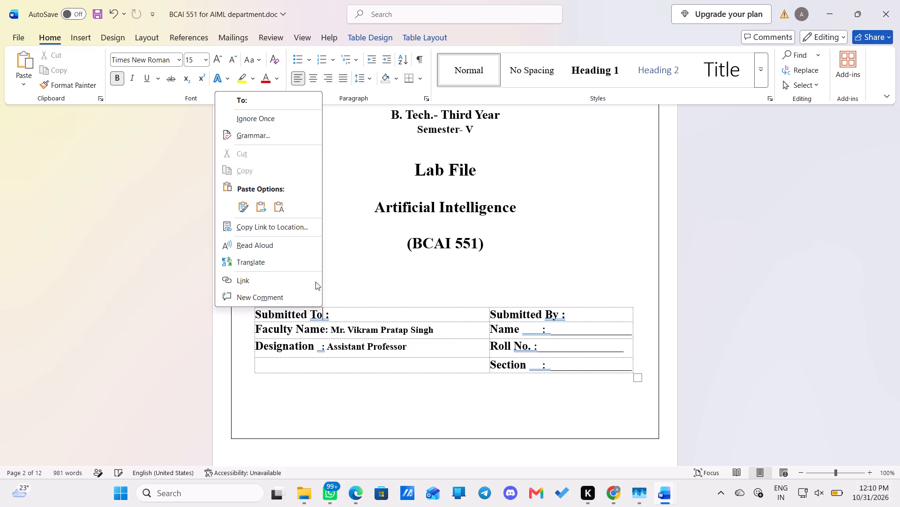
pyautogui.click(269, 103)
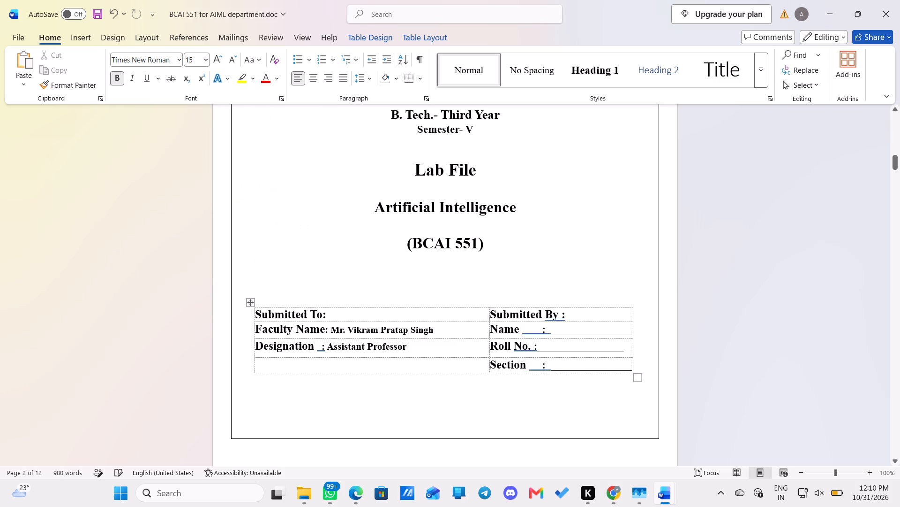
pyautogui.rightClick(320, 352)
pyautogui.click(252, 135)
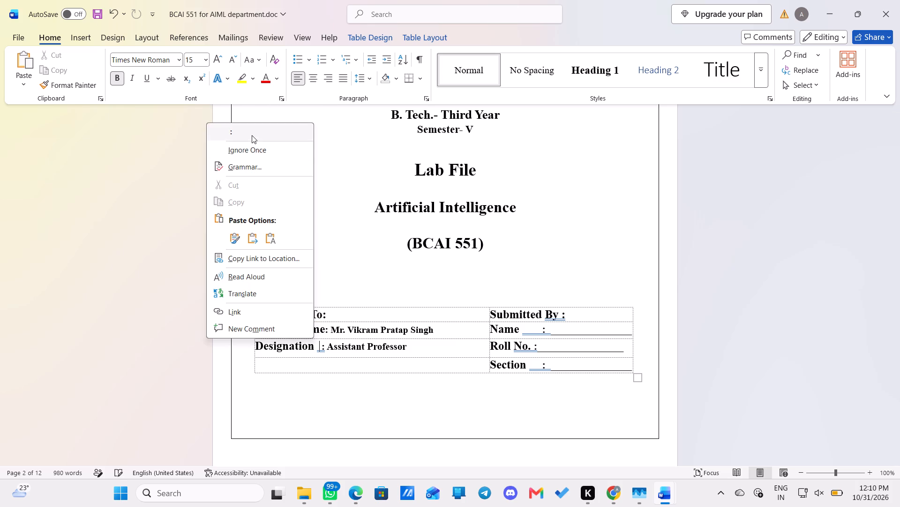
# Correct the heading to 'Submitted By:' and remove the wide gap before the colon of the 'Name' label below it.
pyautogui.rightClick(551, 316)
pyautogui.click(495, 100)
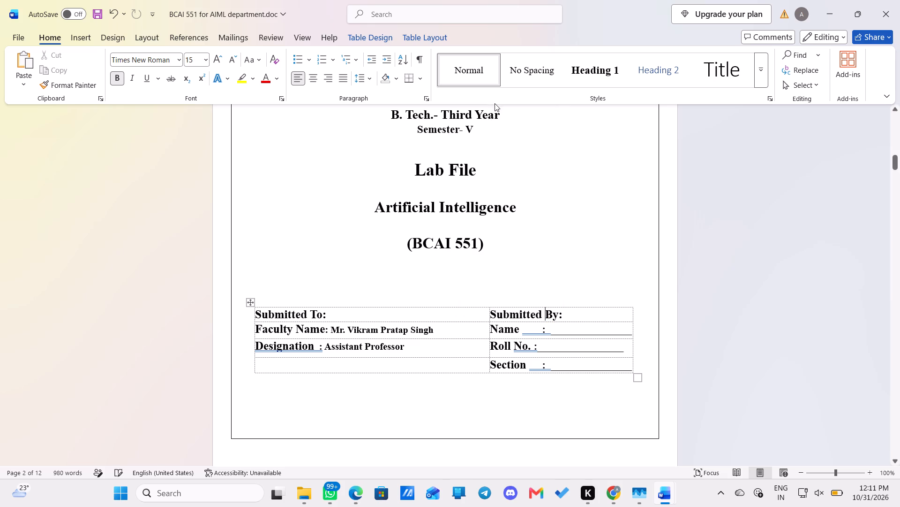
pyautogui.rightClick(530, 330)
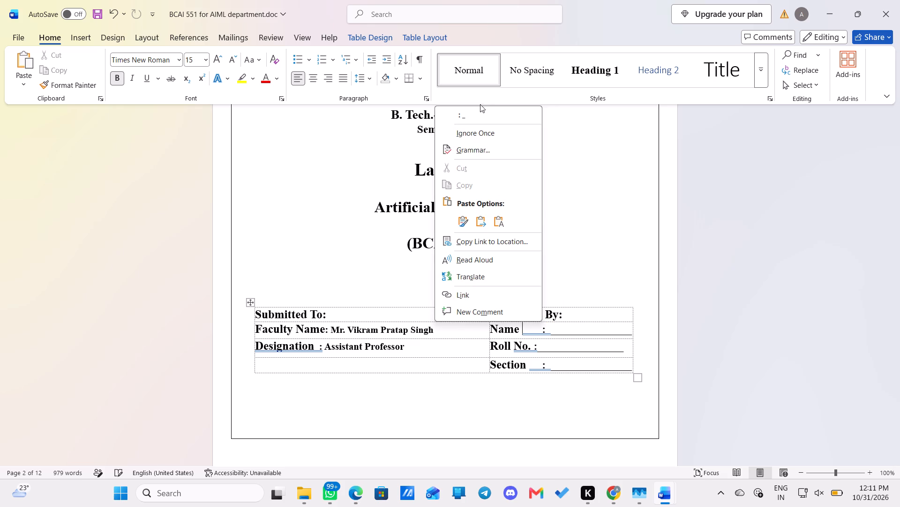
pyautogui.click(481, 111)
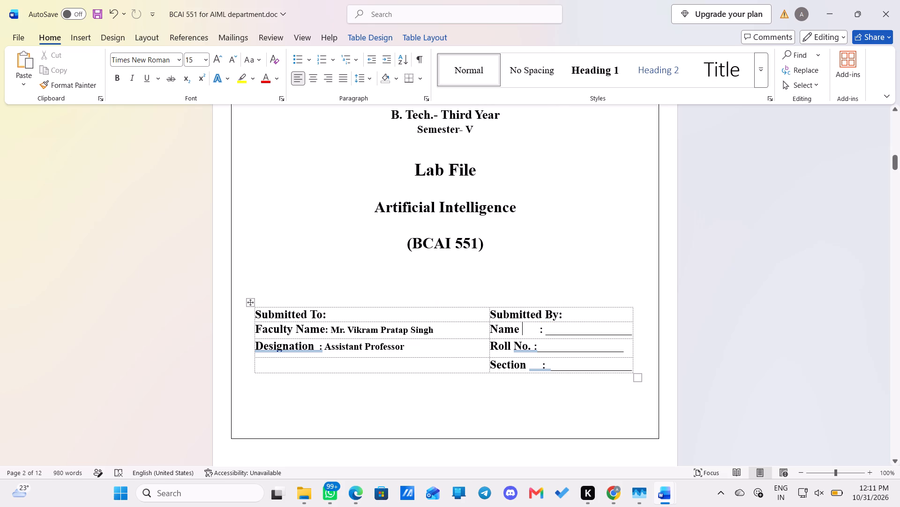
pyautogui.click(537, 332)
pyautogui.press('BackSpace')
# Apply the suggested spacing corrections to the roll number label so it reads 'Roll No.: ' before its blank line.
pyautogui.rightClick(530, 346)
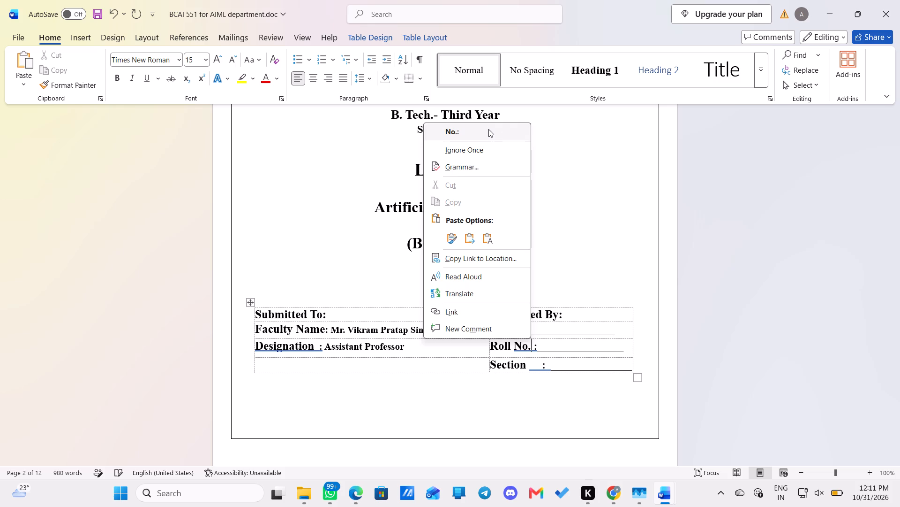
pyautogui.click(488, 129)
pyautogui.rightClick(532, 346)
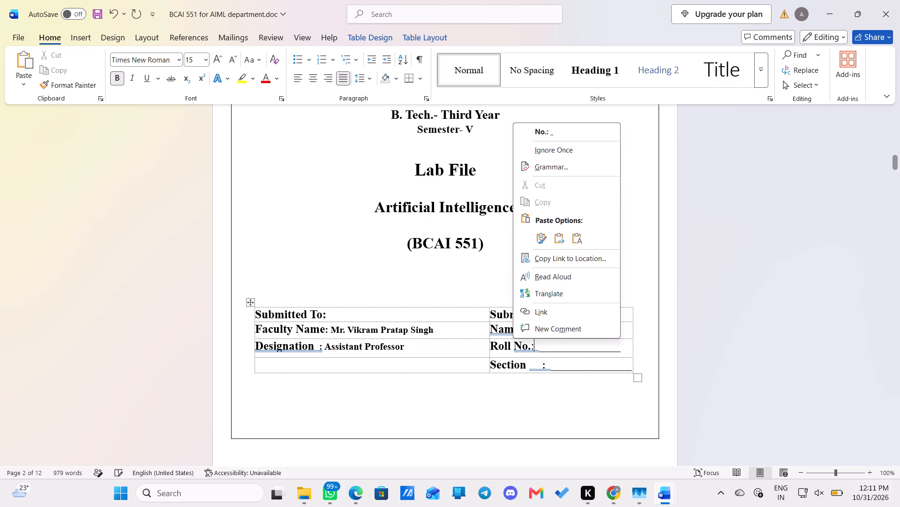
pyautogui.click(548, 141)
pyautogui.click(542, 128)
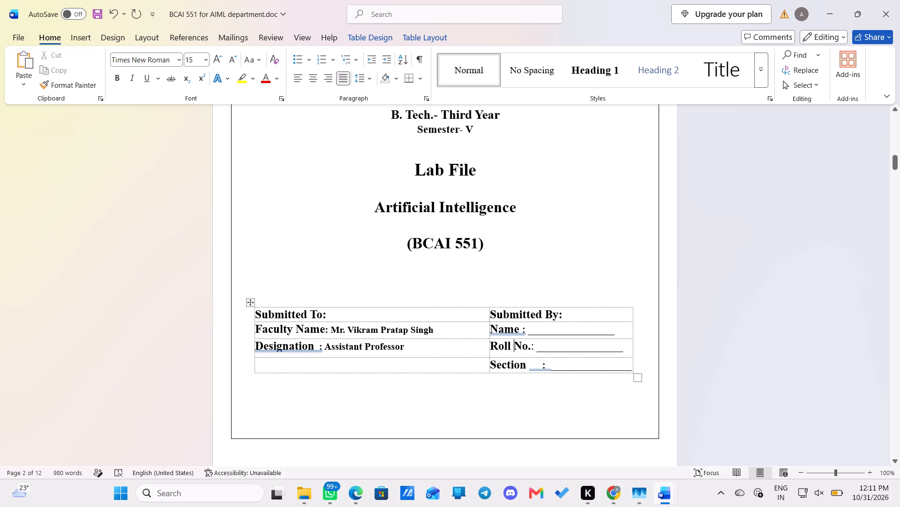
# Close the spaces before the colons of the student name and section labels, making them 'Name:' and 'Section:'.
pyautogui.rightClick(499, 333)
pyautogui.click(465, 107)
pyautogui.click(541, 370)
pyautogui.press('BackSpace')
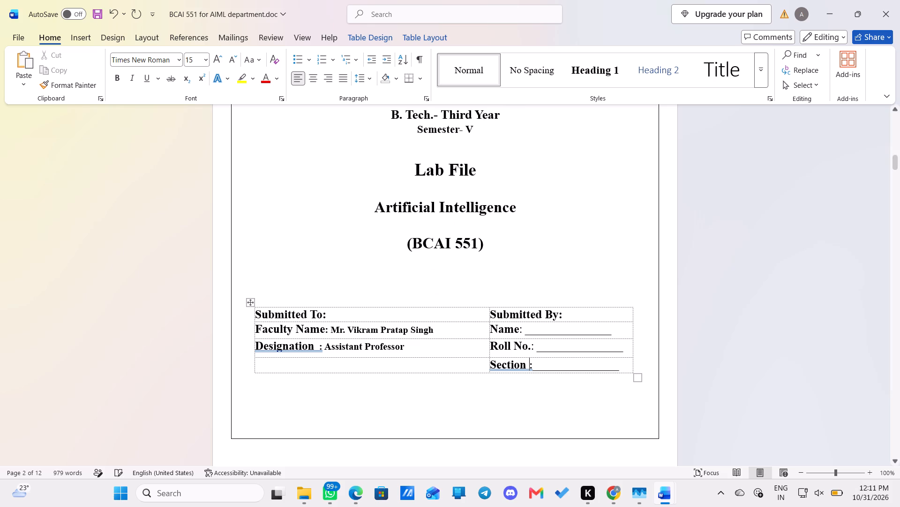
pyautogui.rightClick(498, 365)
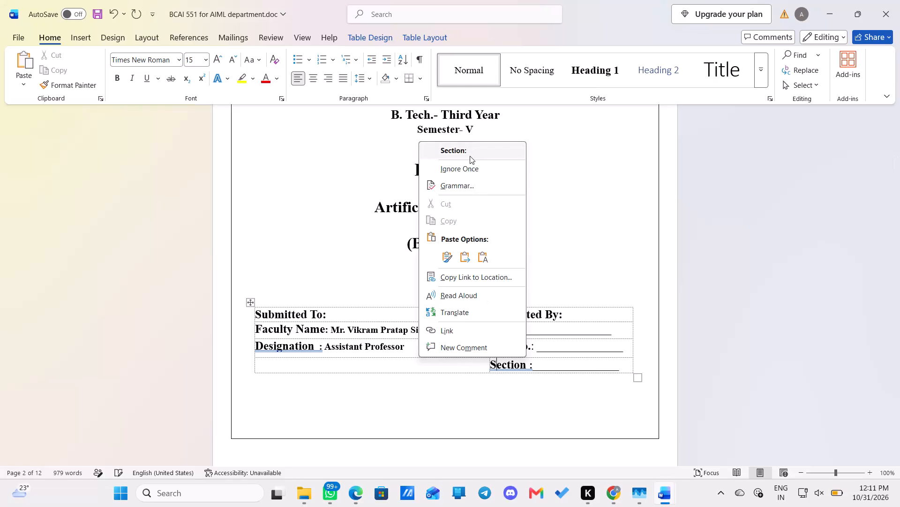
pyautogui.click(470, 156)
# Shorten the fill-in line after 'Name:' in the Submitted By column by two characters.
pyautogui.click(540, 329)
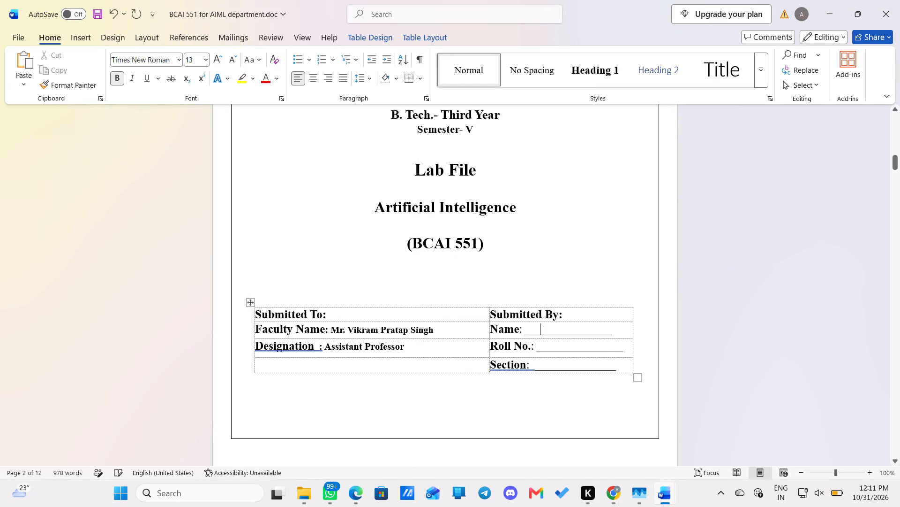
pyautogui.press('BackSpace')
pyautogui.press('BackSpace')
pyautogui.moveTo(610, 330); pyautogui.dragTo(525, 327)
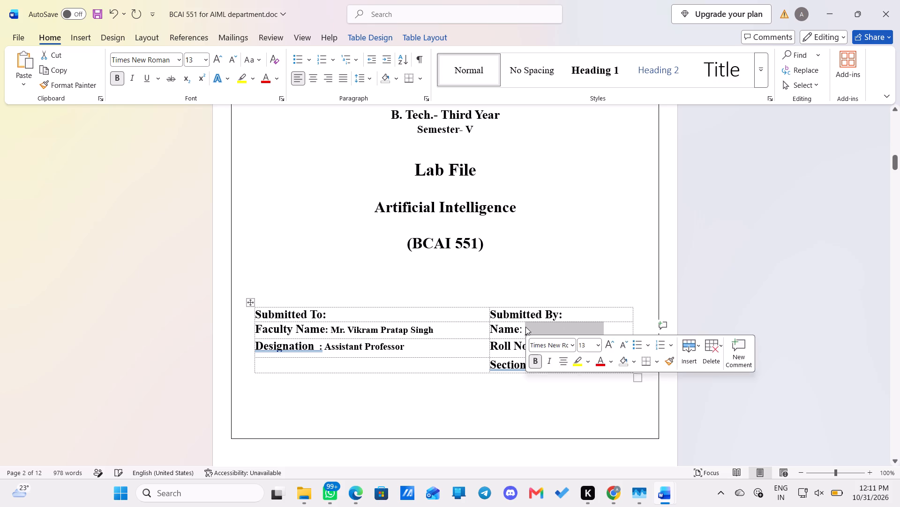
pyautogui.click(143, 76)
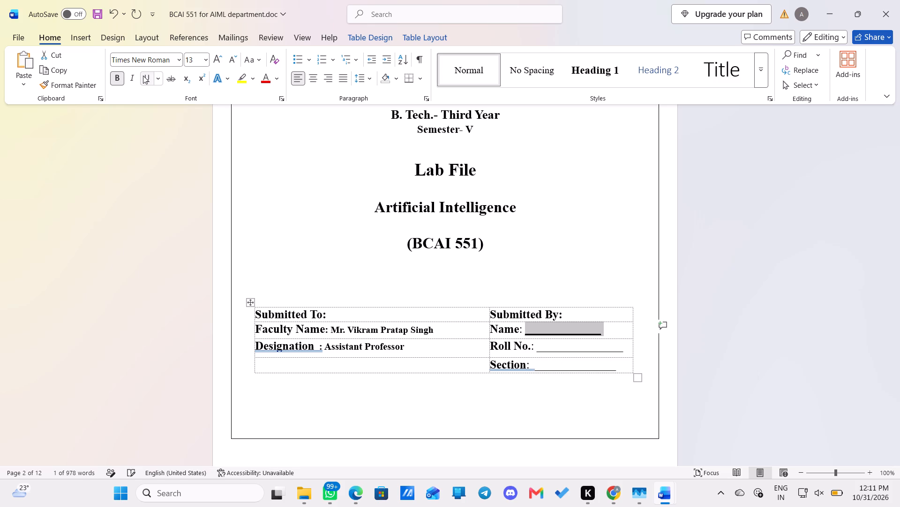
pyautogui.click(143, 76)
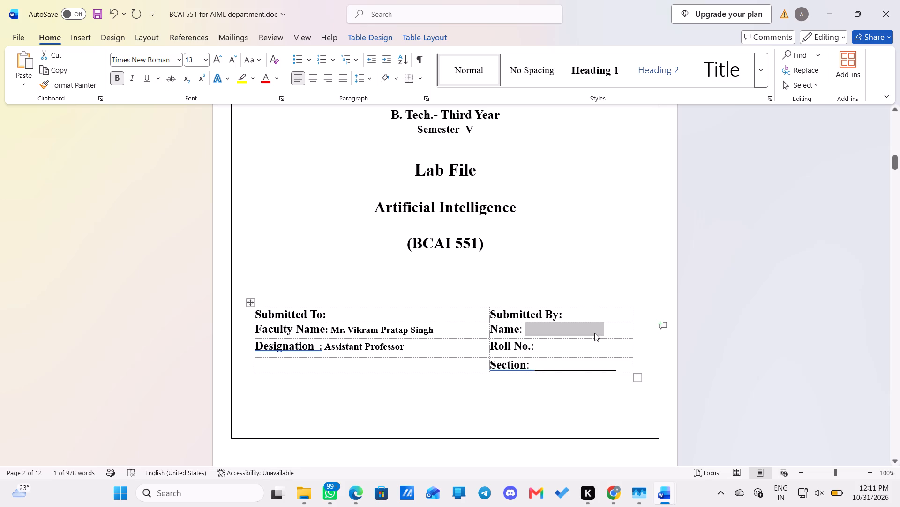
# Delete the remaining fill-in line after 'Name:' in the Submitted By column, leaving one space after the colon.
pyautogui.click(601, 334)
pyautogui.press('BackSpace')
pyautogui.press('BackSpace')
pyautogui.press('BackSpace')
pyautogui.press('BackSpace')
pyautogui.press('BackSpace')
pyautogui.press('BackSpace')
pyautogui.press('BackSpace')
pyautogui.press('BackSpace')
pyautogui.press('BackSpace')
pyautogui.press('BackSpace')
pyautogui.press('BackSpace')
pyautogui.press('BackSpace')
pyautogui.press('BackSpace')
pyautogui.press('BackSpace')
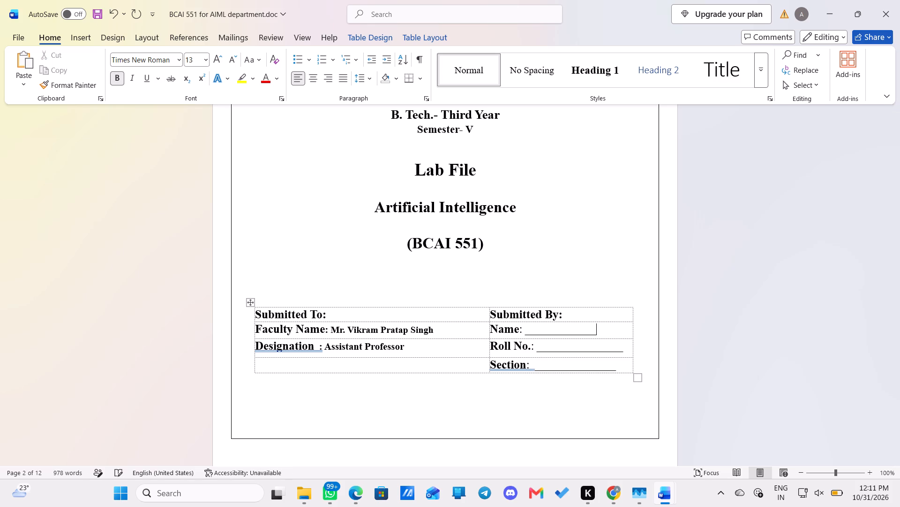
pyautogui.press('BackSpace')
pyautogui.press('BackSpace')
pyautogui.press('BackSpace')
pyautogui.press('BackSpace')
pyautogui.press('space')
# Delete the fill-in line after 'Roll No.:' in the Submitted By column, keeping the label's original colon.
pyautogui.press('Down')
pyautogui.press('Right')
pyautogui.press('Right')
pyautogui.press('Right')
pyautogui.press('Right')
pyautogui.press('Right')
pyautogui.press('Right')
pyautogui.press('Right')
pyautogui.press('Right')
pyautogui.press('Right')
pyautogui.press('Right')
pyautogui.press('Right')
pyautogui.press('Right')
pyautogui.press('Right')
pyautogui.press('Right')
pyautogui.press('Right')
pyautogui.press('Right')
pyautogui.press('Right')
pyautogui.press('Right')
pyautogui.press('Right')
pyautogui.press('Right')
pyautogui.press('Left')
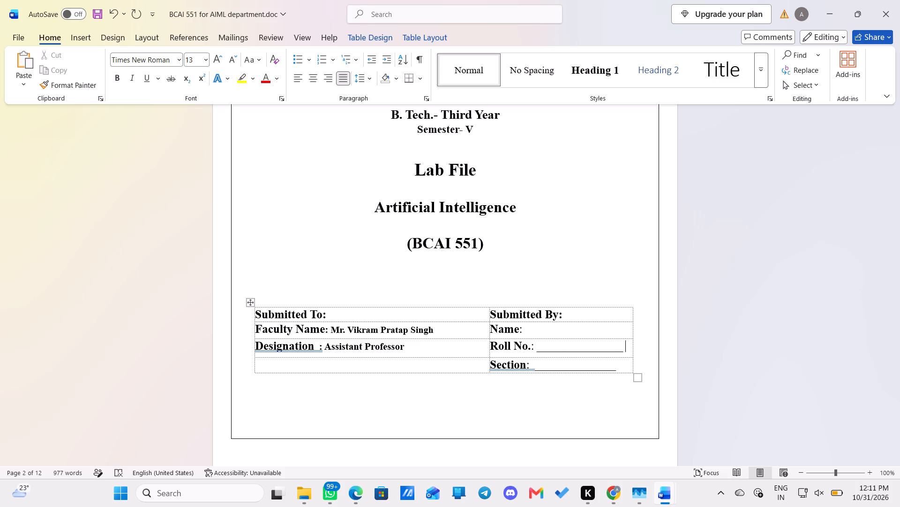
pyautogui.press('BackSpace')
pyautogui.press('BackSpace')
pyautogui.press('BackSpace')
pyautogui.press('BackSpace')
pyautogui.press('BackSpace')
pyautogui.press('BackSpace')
pyautogui.press('BackSpace')
pyautogui.press('BackSpace')
pyautogui.press('BackSpace')
pyautogui.press('BackSpace')
pyautogui.press('BackSpace')
pyautogui.press('BackSpace')
pyautogui.press('BackSpace')
pyautogui.press('BackSpace')
pyautogui.press('BackSpace')
pyautogui.press('BackSpace')
pyautogui.press('BackSpace')
pyautogui.press('BackSpace')
pyautogui.press('BackSpace')
pyautogui.press('BackSpace')
pyautogui.press('BackSpace')
pyautogui.press('BackSpace')
pyautogui.hotkey('shift', ':')
pyautogui.hotkey('ctrl', 'z')
pyautogui.hotkey('ctrl', 'z')
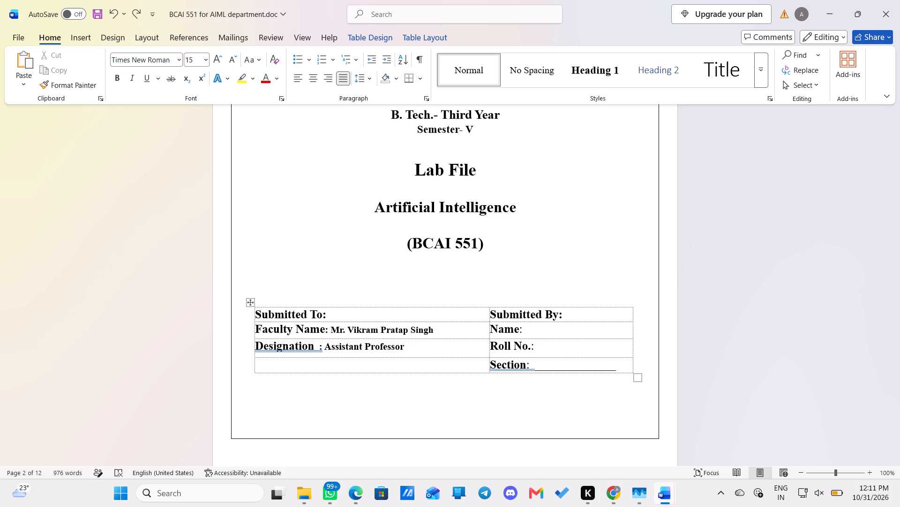
pyautogui.hotkey('ctrl', 'z')
pyautogui.hotkey('ctrl', 'z')
pyautogui.press('BackSpace')
pyautogui.press('BackSpace')
# Delete the fill-in line after 'Section:' in the Submitted By column.
pyautogui.press('Down')
pyautogui.press('Right')
pyautogui.press('Right')
pyautogui.press('Right')
pyautogui.press('Right')
pyautogui.press('Right')
pyautogui.press('Right')
pyautogui.press('Right')
pyautogui.press('Right')
pyautogui.press('Right')
pyautogui.press('Right')
pyautogui.press('Right')
pyautogui.press('Right')
pyautogui.press('Right')
pyautogui.press('Right')
pyautogui.press('Right')
pyautogui.press('Right')
pyautogui.press('BackSpace')
pyautogui.press('BackSpace')
pyautogui.press('BackSpace')
pyautogui.press('BackSpace')
pyautogui.press('BackSpace')
pyautogui.press('BackSpace')
pyautogui.press('BackSpace')
pyautogui.press('BackSpace')
pyautogui.press('BackSpace')
pyautogui.press('BackSpace')
pyautogui.press('BackSpace')
pyautogui.press('BackSpace')
pyautogui.press('BackSpace')
pyautogui.press('BackSpace')
pyautogui.press('BackSpace')
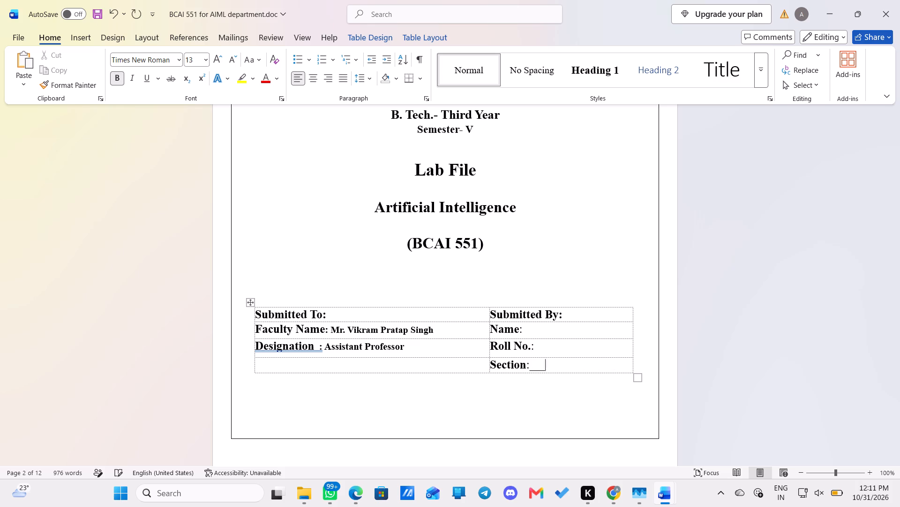
pyautogui.press('BackSpace')
pyautogui.press('BackSpace')
pyautogui.press('BackSpace')
pyautogui.click(533, 253)
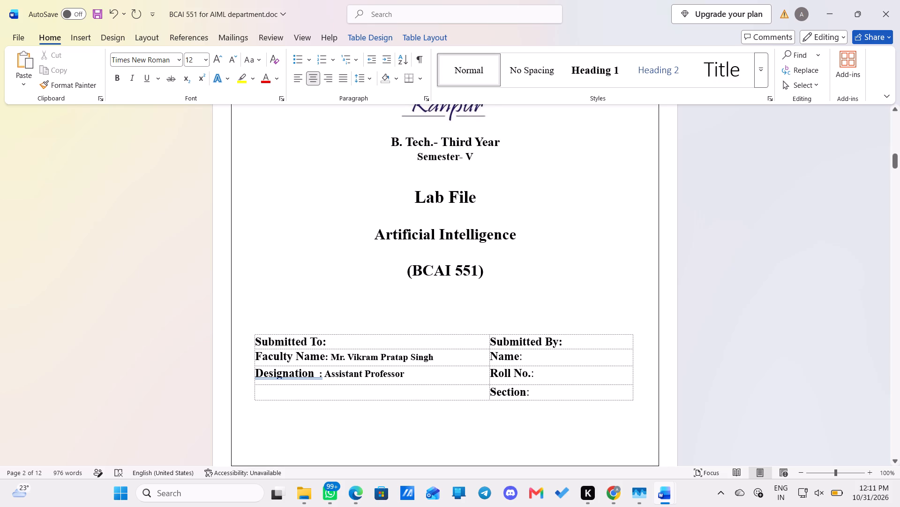
# Remove the extra spaces before the colon in the Designation label so it reads 'Designation:'.
pyautogui.rightClick(298, 378)
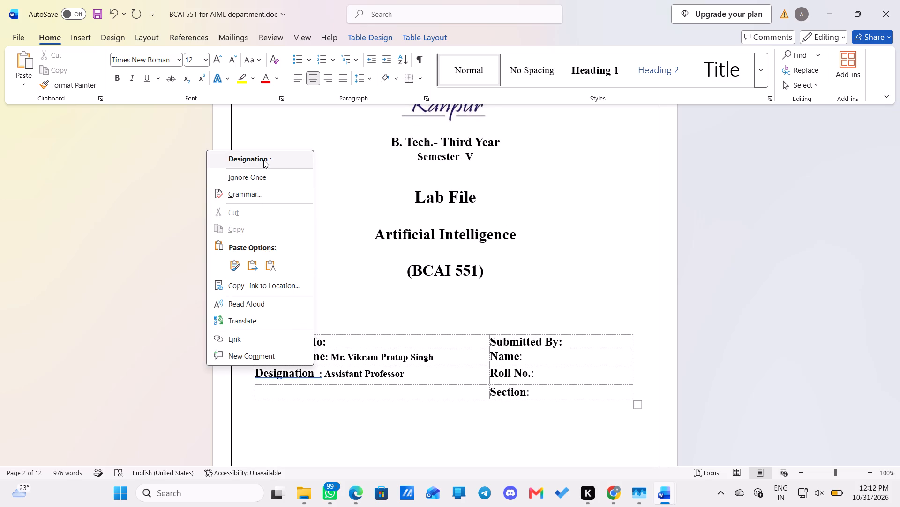
pyautogui.click(263, 160)
pyautogui.click(330, 229)
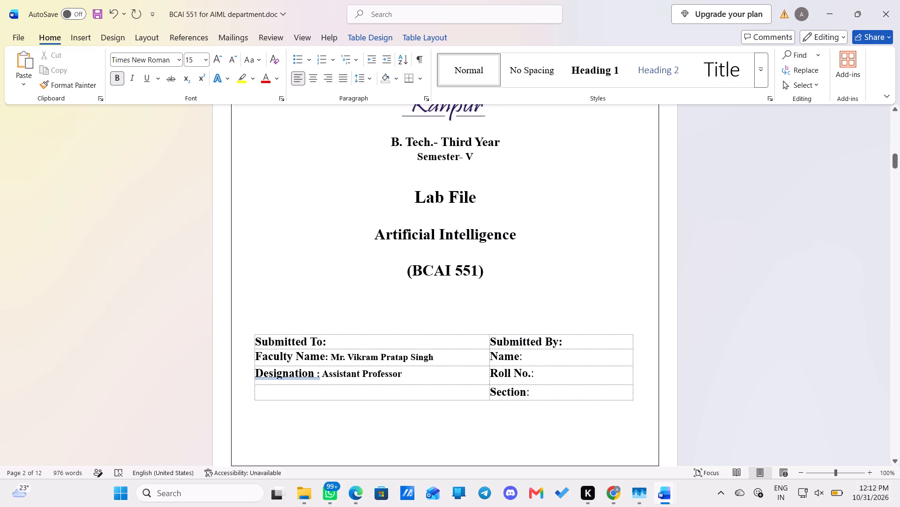
pyautogui.rightClick(292, 380)
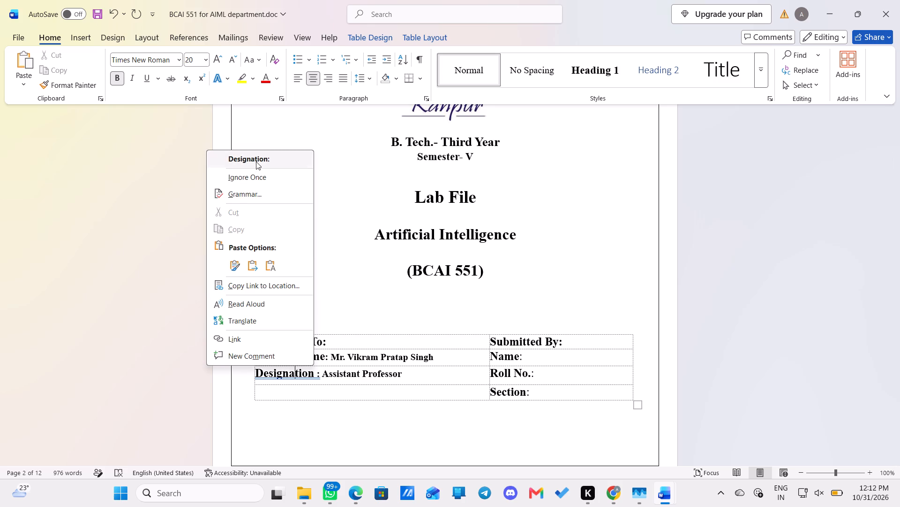
pyautogui.click(256, 161)
# Try to delete the blank page that precedes the Table of Contents page.
pyautogui.scroll(-2, 297, 263)
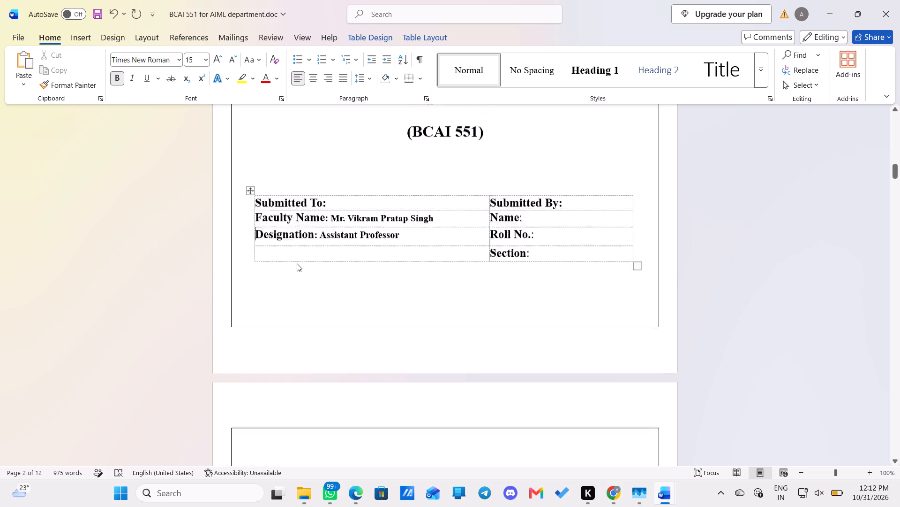
pyautogui.scroll(1, 297, 263)
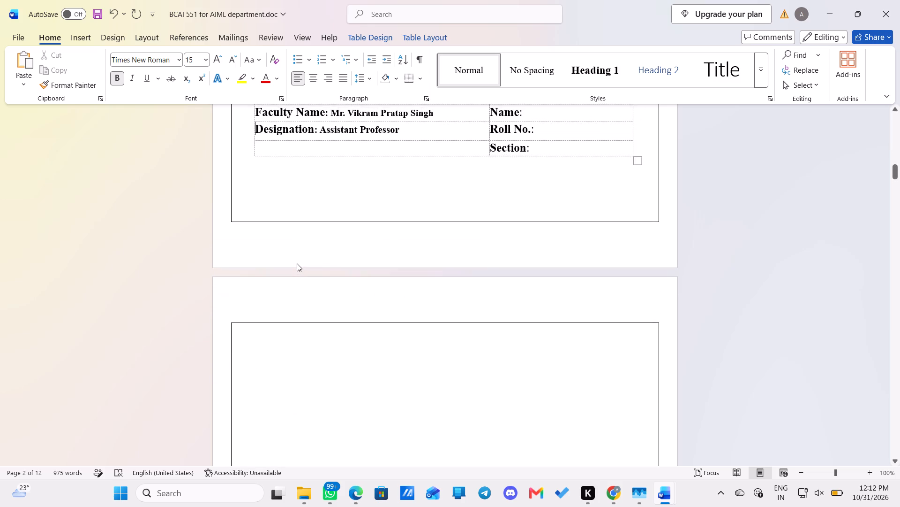
pyautogui.scroll(1, 297, 263)
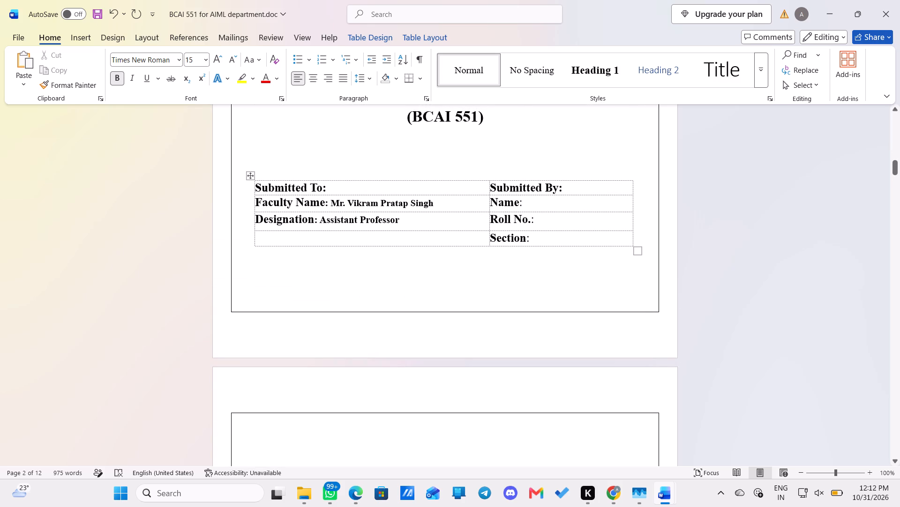
pyautogui.scroll(-5, 327, 251)
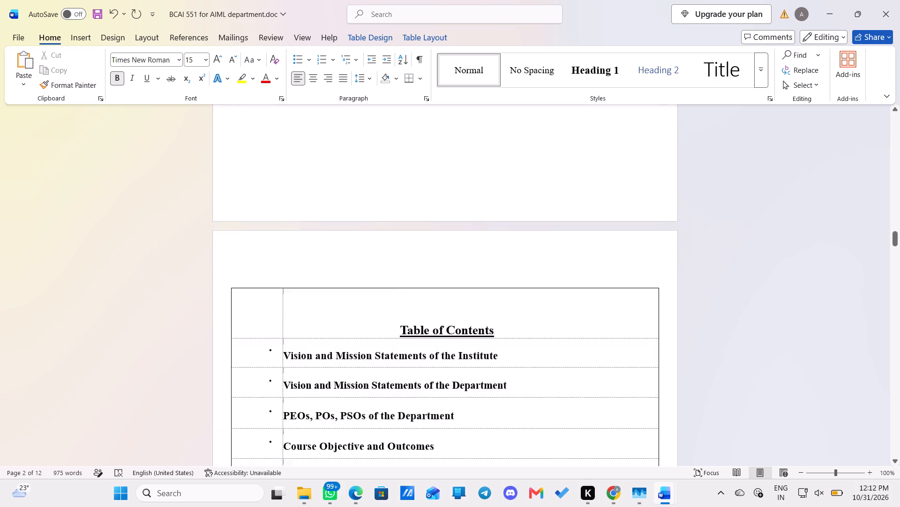
pyautogui.scroll(-1, 327, 251)
pyautogui.scroll(2, 327, 251)
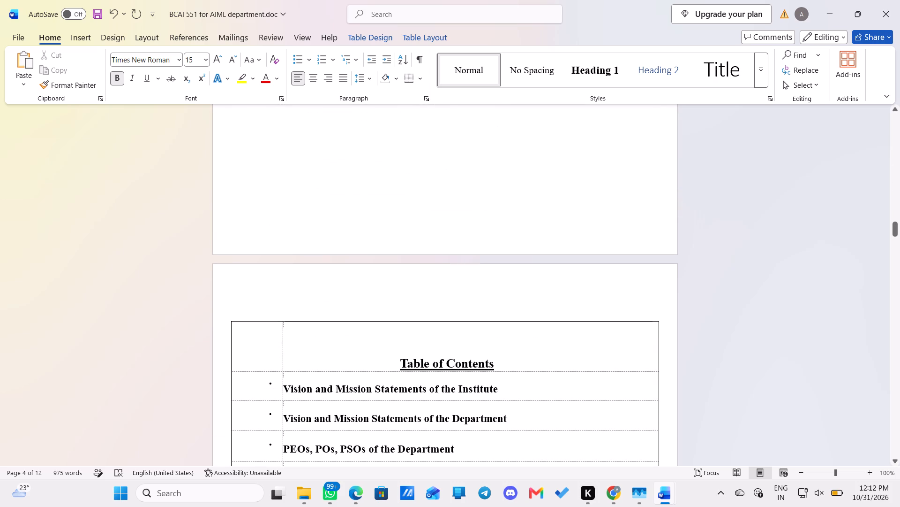
pyautogui.click(280, 222)
pyautogui.scroll(1, 280, 222)
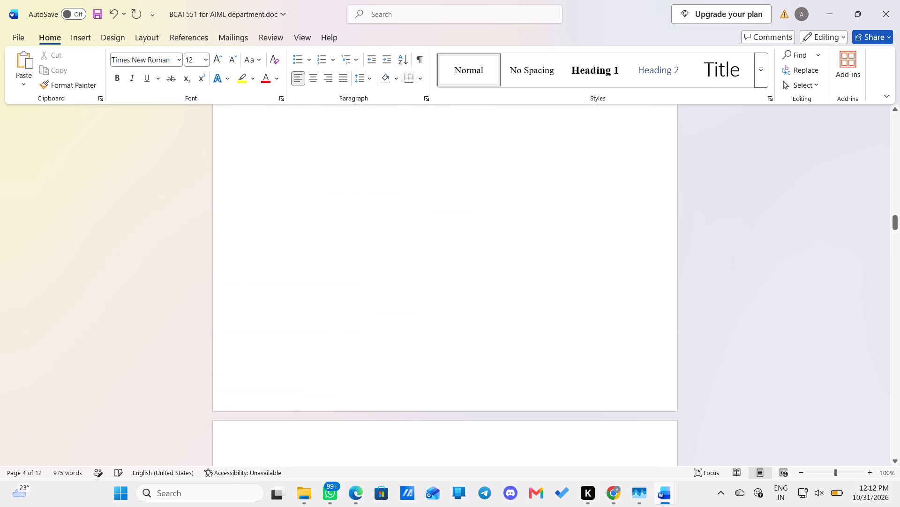
pyautogui.click(283, 246)
pyautogui.scroll(1, 283, 246)
pyautogui.press('Delete')
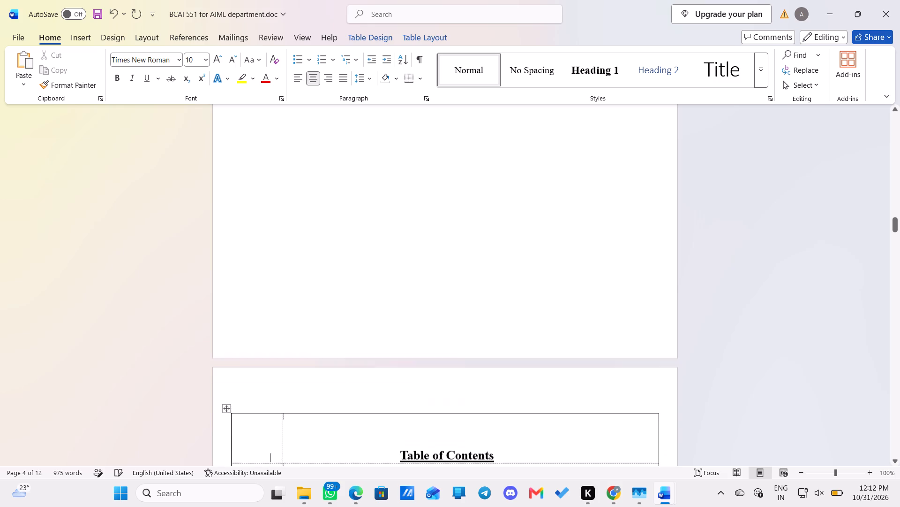
pyautogui.scroll(4, 283, 246)
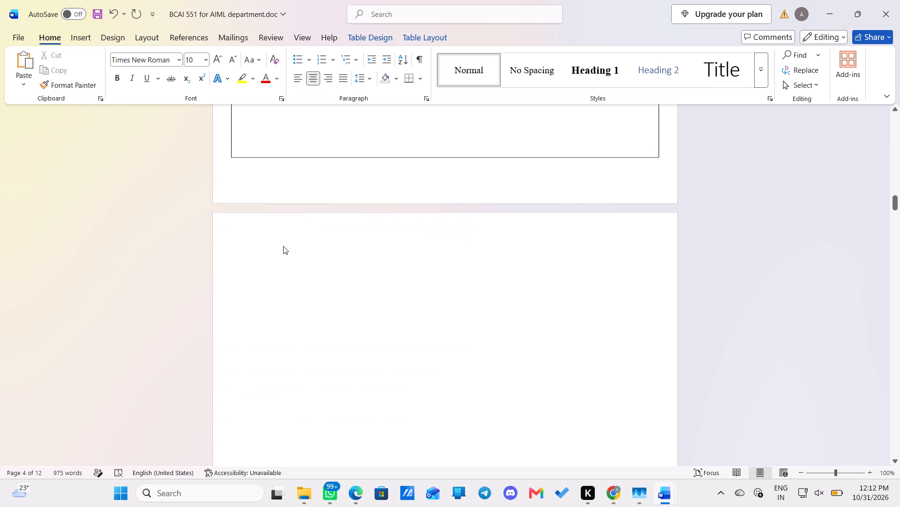
pyautogui.scroll(-1, 283, 246)
pyautogui.doubleClick(278, 180)
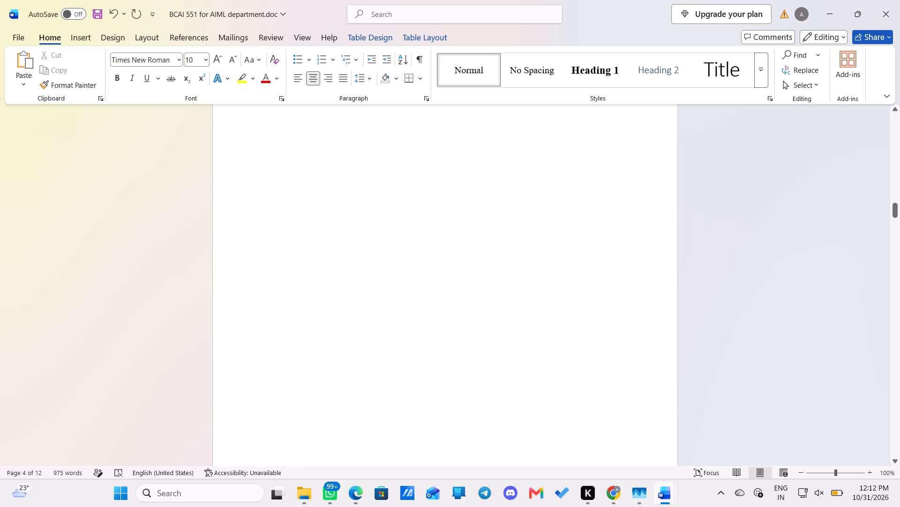
pyautogui.press('BackSpace')
pyautogui.press('BackSpace')
pyautogui.press('Delete')
pyautogui.press('Delete')
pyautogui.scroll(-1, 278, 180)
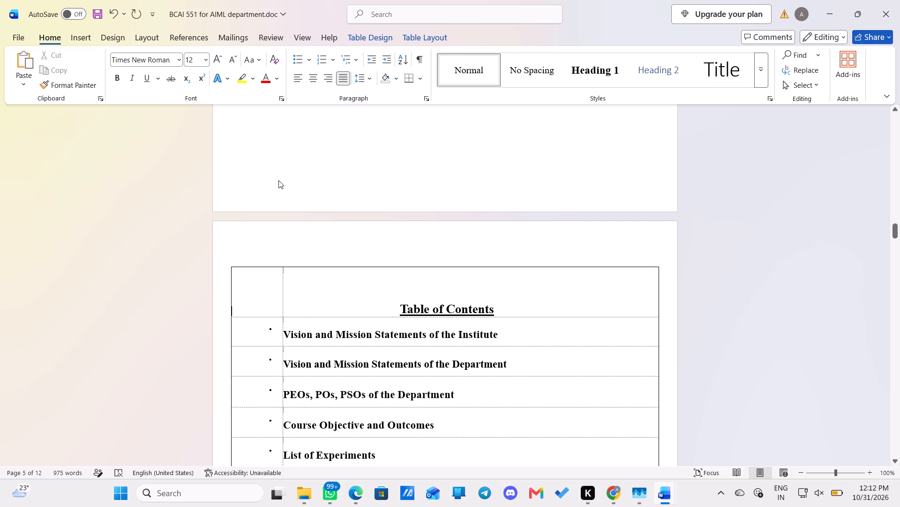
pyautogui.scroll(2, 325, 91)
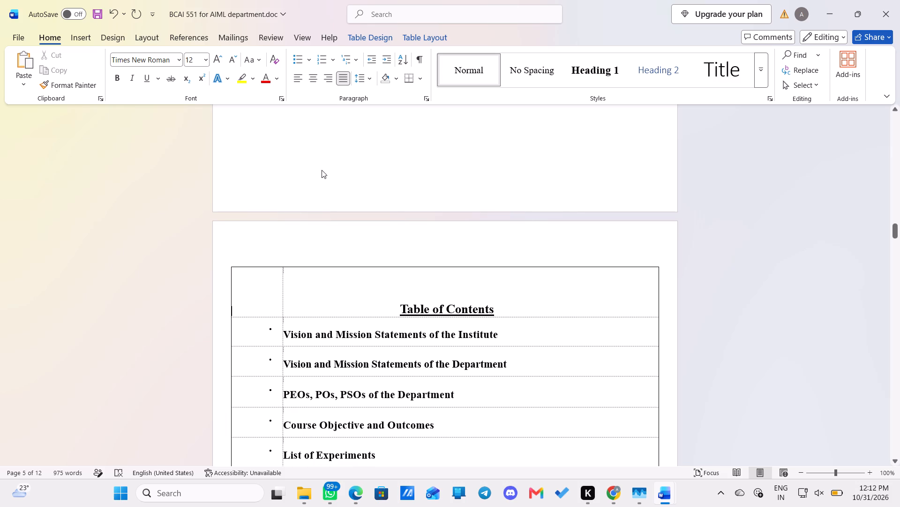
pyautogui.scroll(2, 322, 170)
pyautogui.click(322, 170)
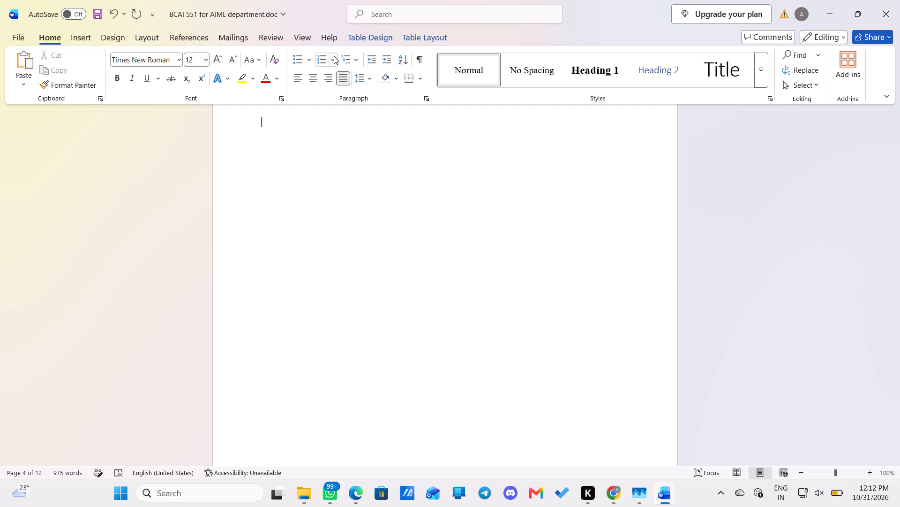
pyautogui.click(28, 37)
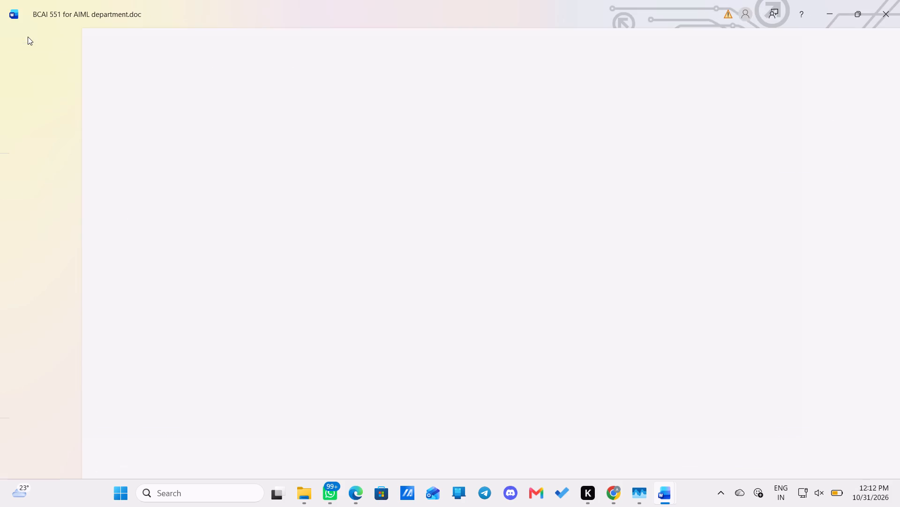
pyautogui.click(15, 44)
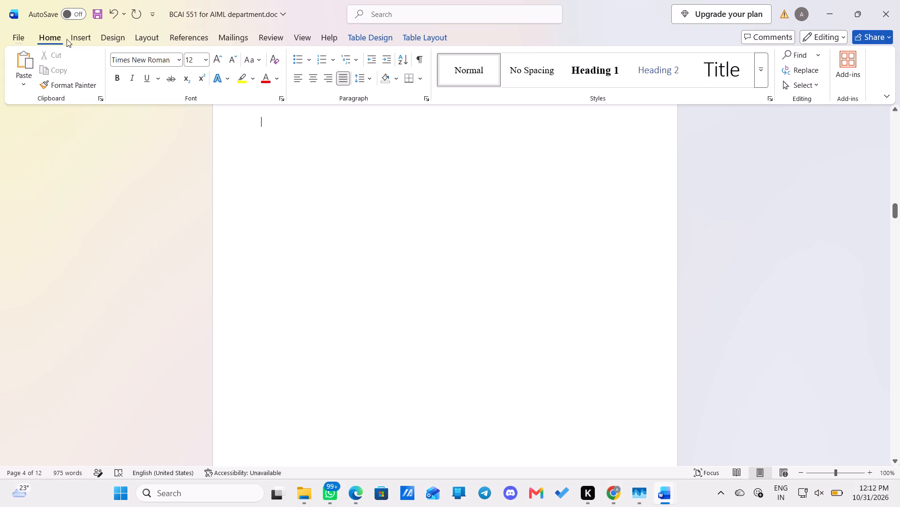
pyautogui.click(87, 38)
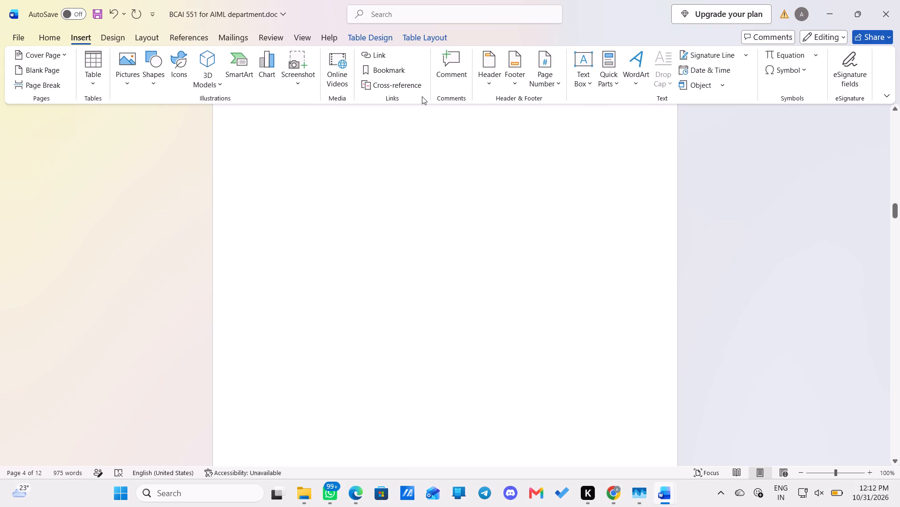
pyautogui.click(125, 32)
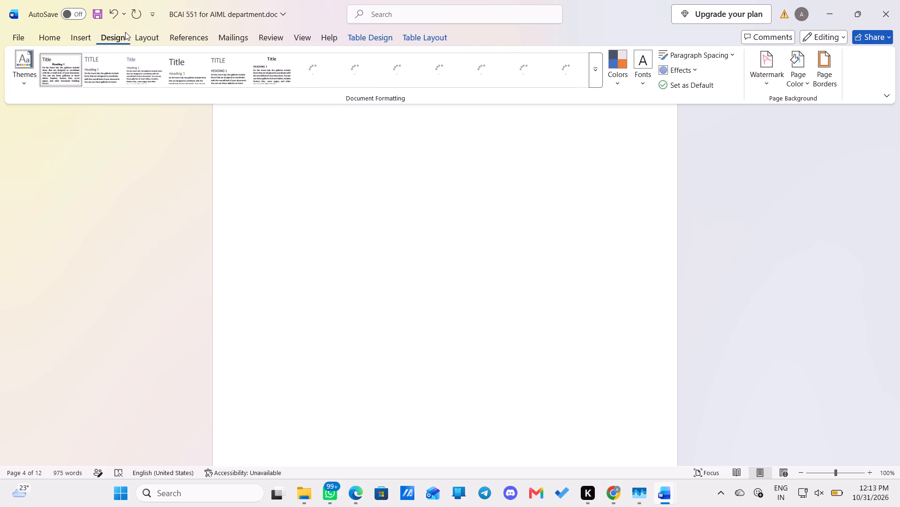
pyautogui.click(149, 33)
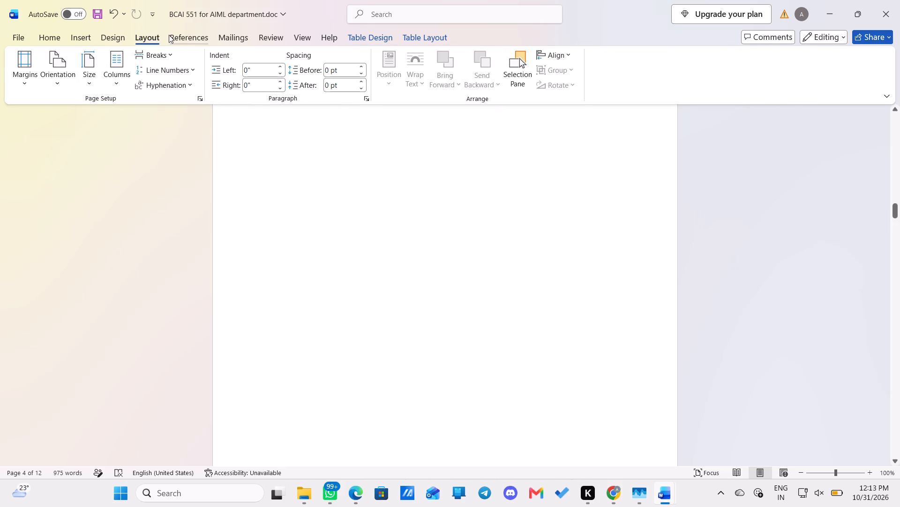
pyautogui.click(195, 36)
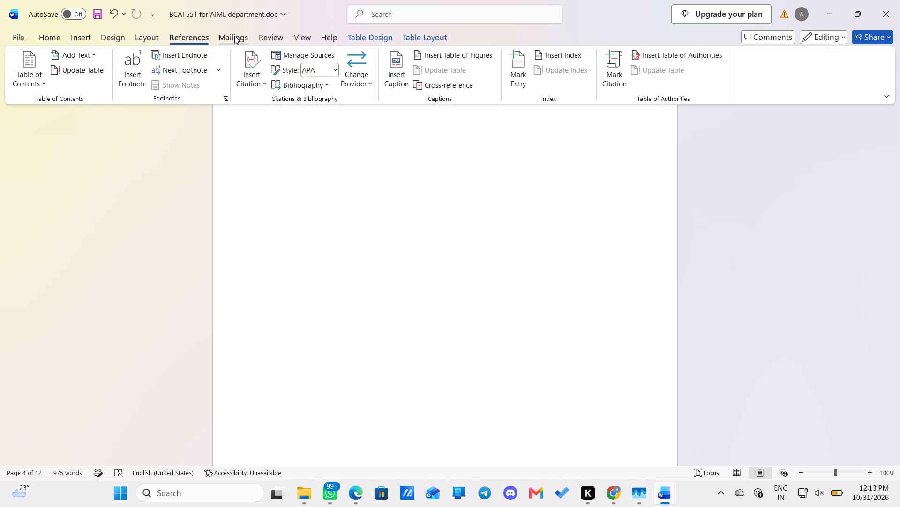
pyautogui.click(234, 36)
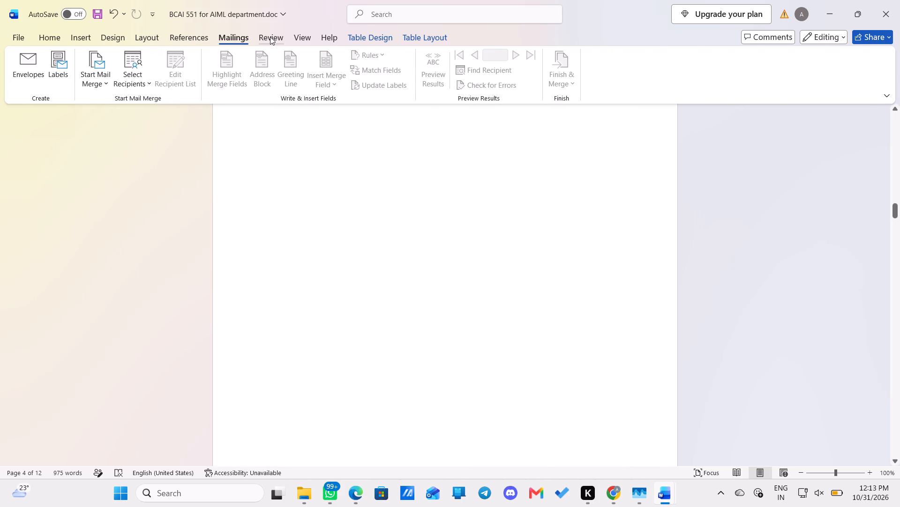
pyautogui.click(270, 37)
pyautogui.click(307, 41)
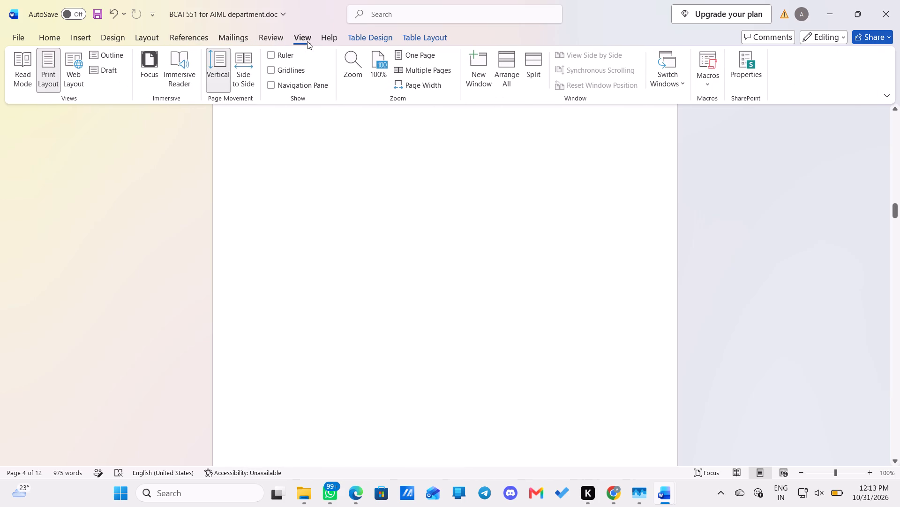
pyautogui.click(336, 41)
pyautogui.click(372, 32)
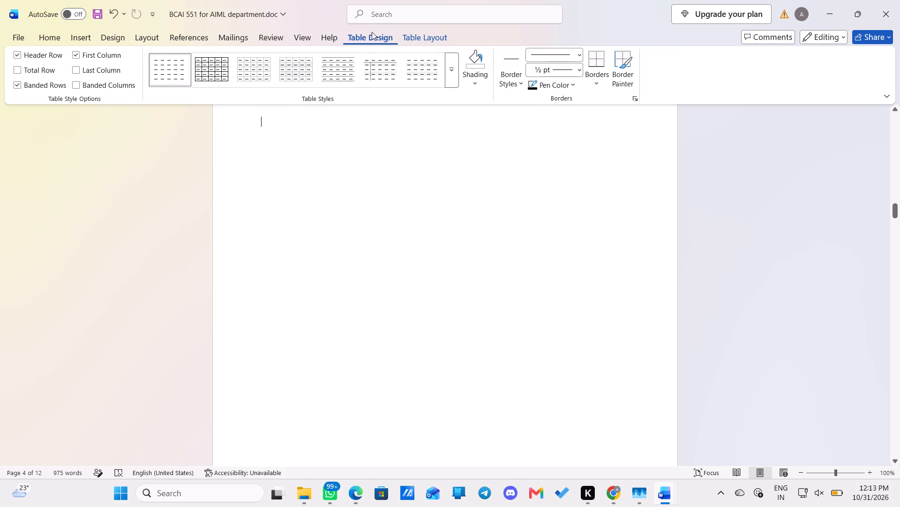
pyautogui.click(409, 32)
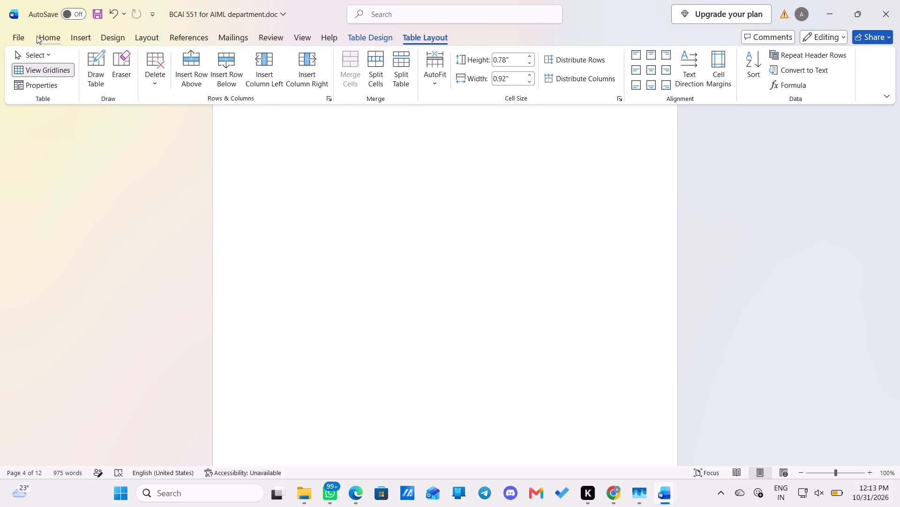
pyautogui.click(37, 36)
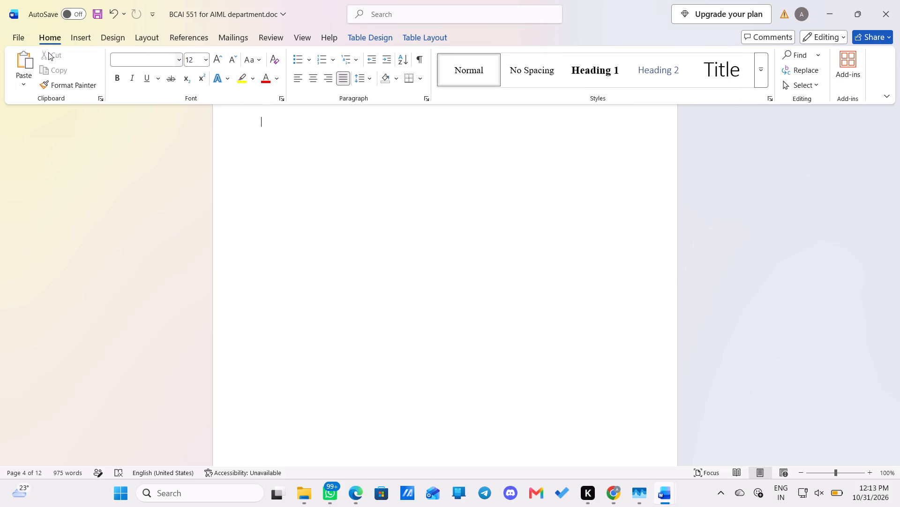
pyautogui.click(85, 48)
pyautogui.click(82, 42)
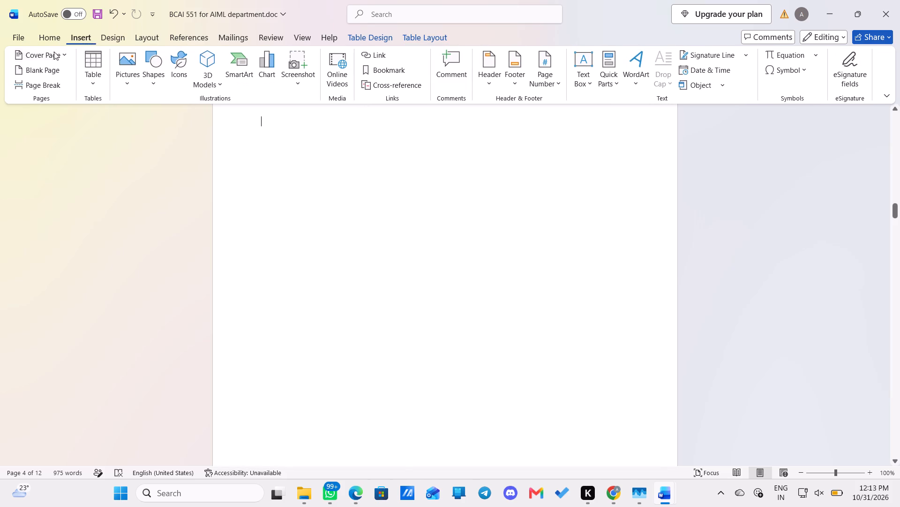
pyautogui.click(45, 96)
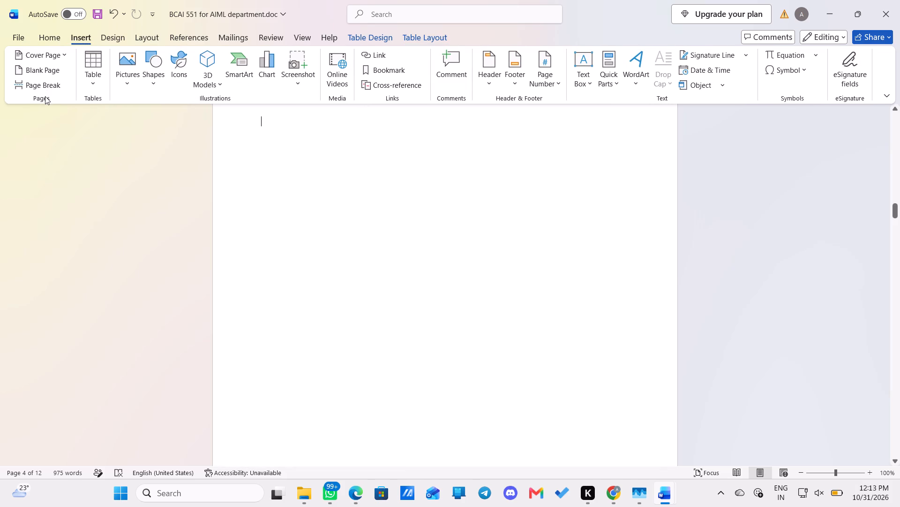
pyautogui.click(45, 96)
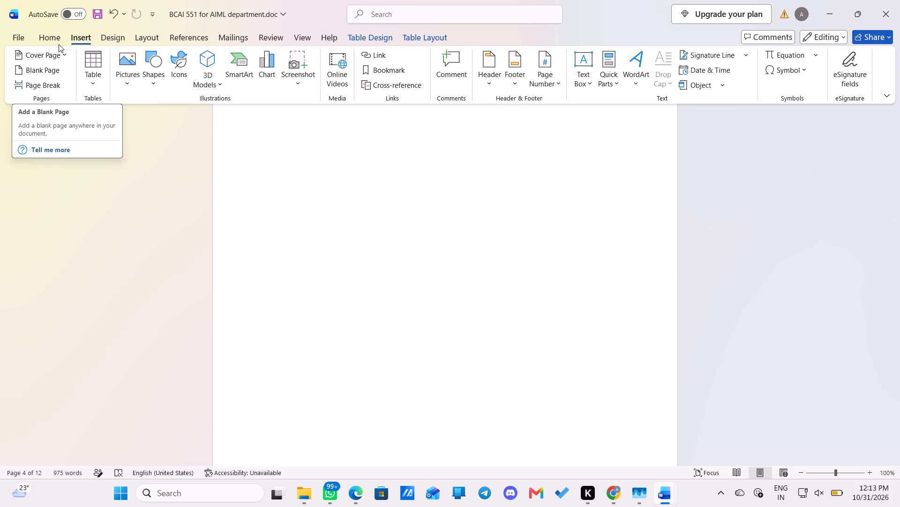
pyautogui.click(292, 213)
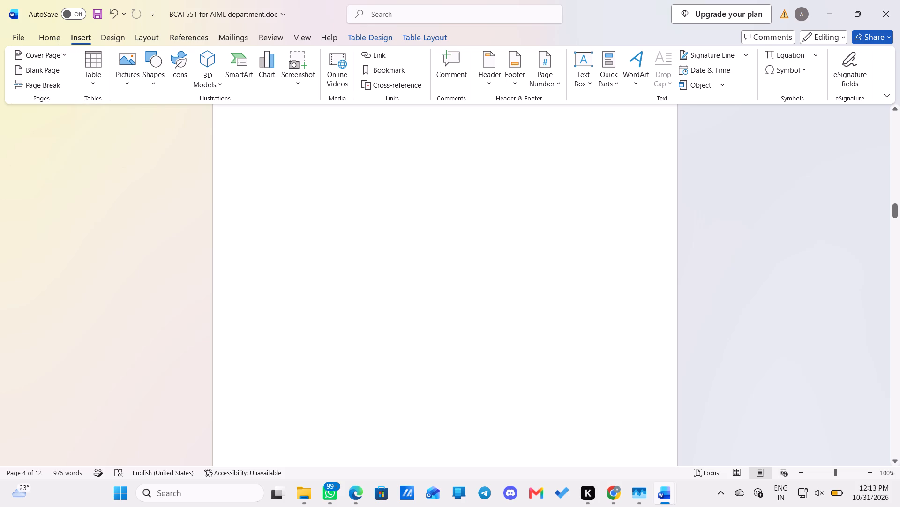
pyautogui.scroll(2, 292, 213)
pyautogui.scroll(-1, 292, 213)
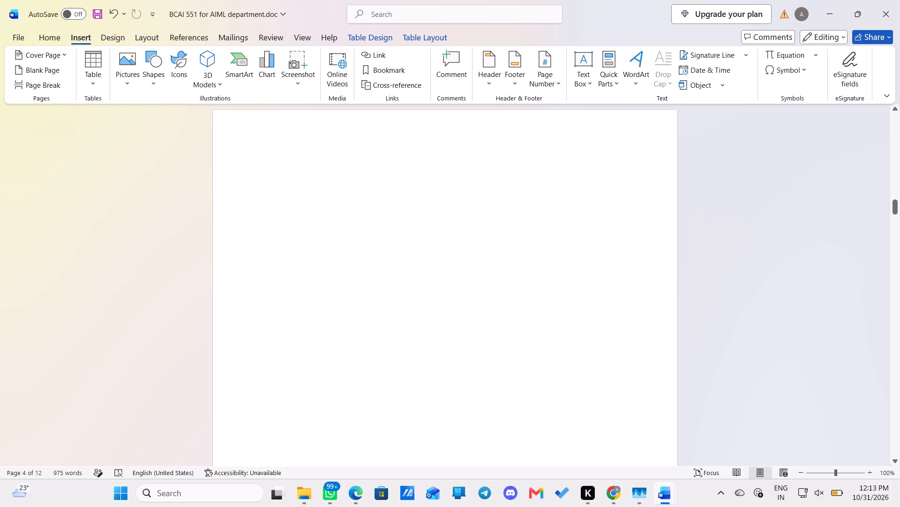
# Examine the document's page layout in print preview and through to its final pages for surplus blank pages.
pyautogui.hotkey('ctrl', 'p')
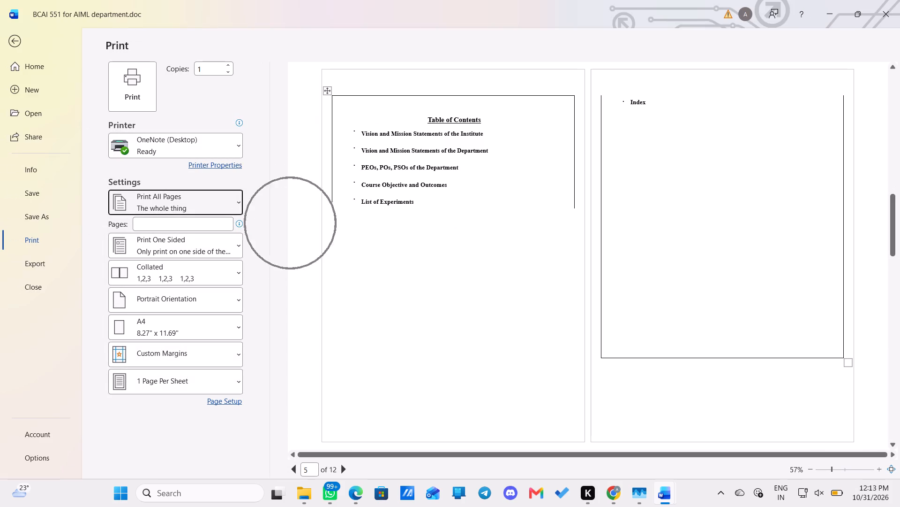
pyautogui.click(14, 38)
pyautogui.scroll(-18, 276, 294)
pyautogui.scroll(-10, 276, 294)
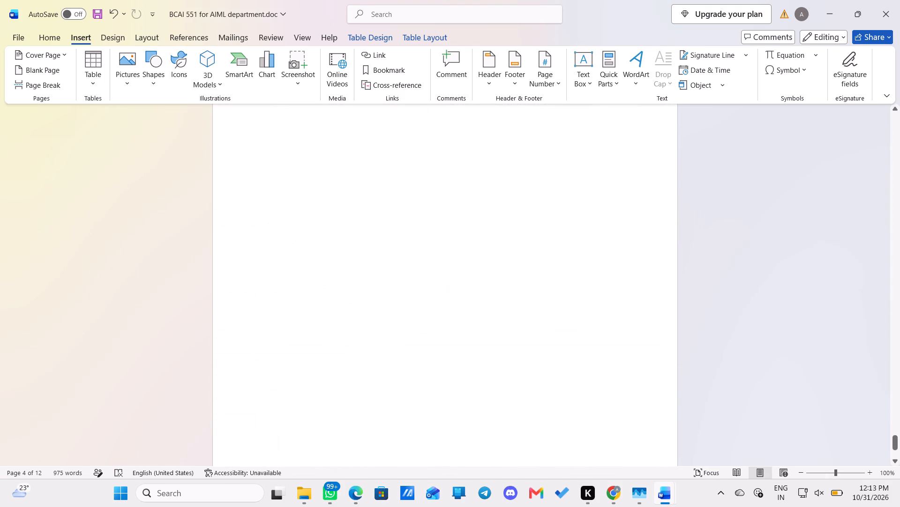
pyautogui.scroll(-1, 276, 294)
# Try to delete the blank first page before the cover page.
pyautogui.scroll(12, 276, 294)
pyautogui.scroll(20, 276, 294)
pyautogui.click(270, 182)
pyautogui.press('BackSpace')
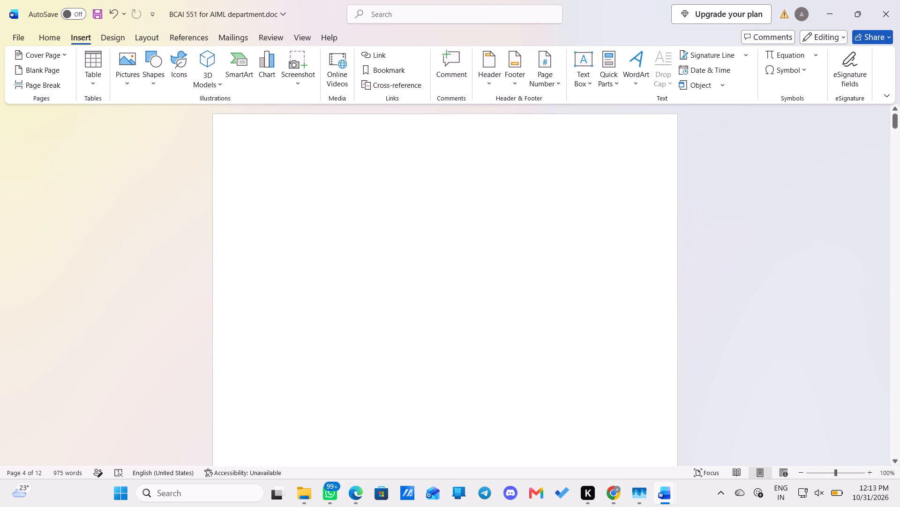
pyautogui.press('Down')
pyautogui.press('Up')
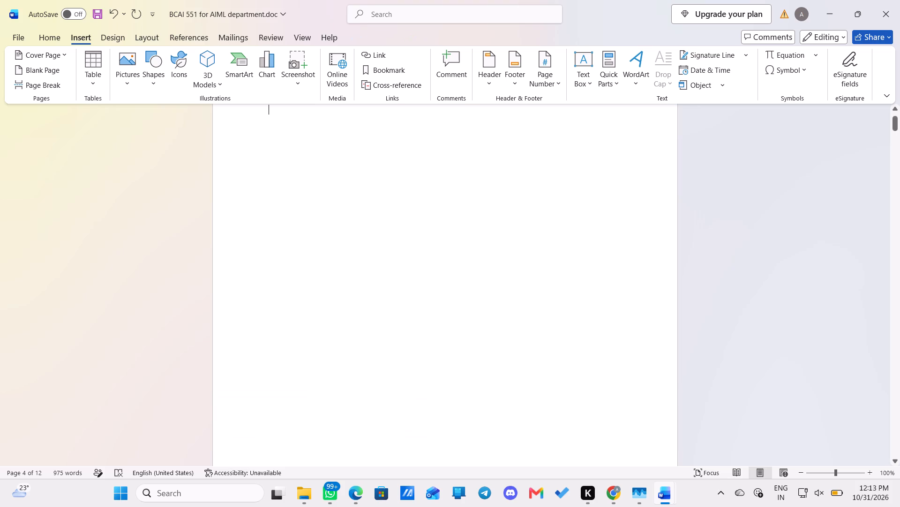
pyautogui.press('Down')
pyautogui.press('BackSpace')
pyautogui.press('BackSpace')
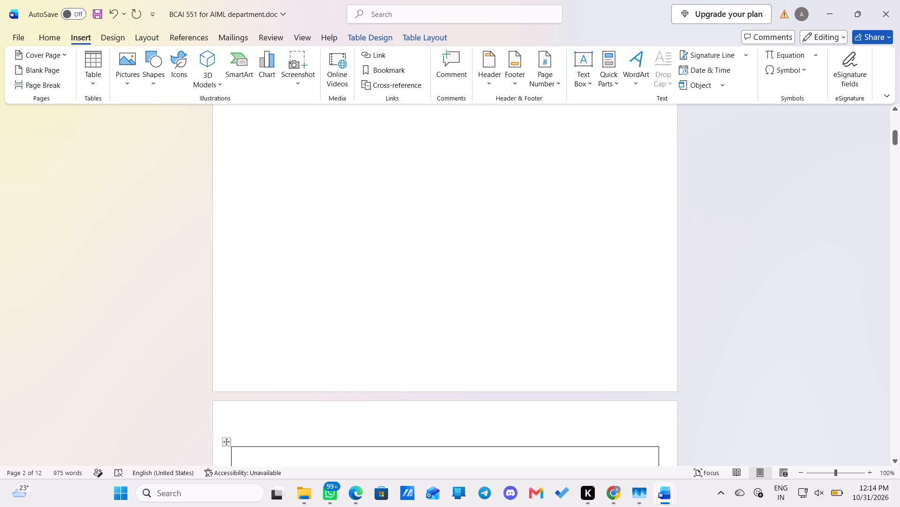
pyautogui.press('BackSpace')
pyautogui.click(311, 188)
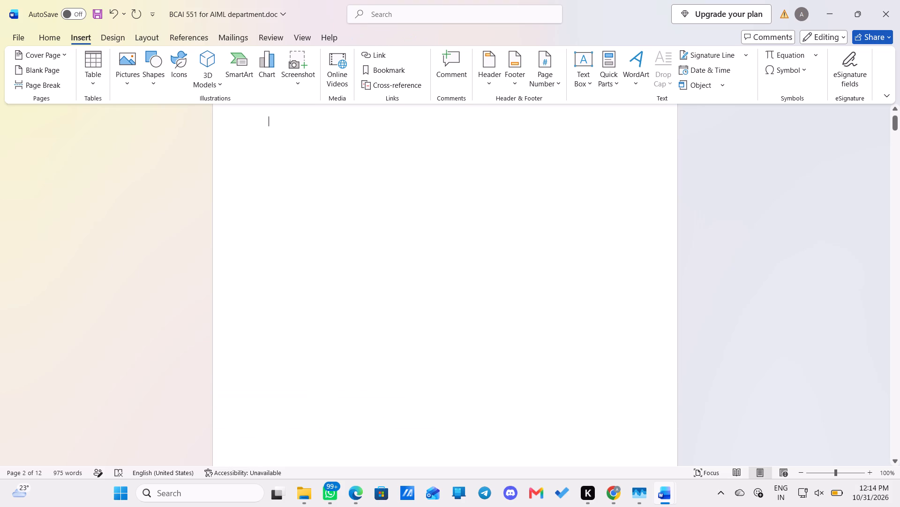
pyautogui.click(602, 489)
pyautogui.click(630, 0)
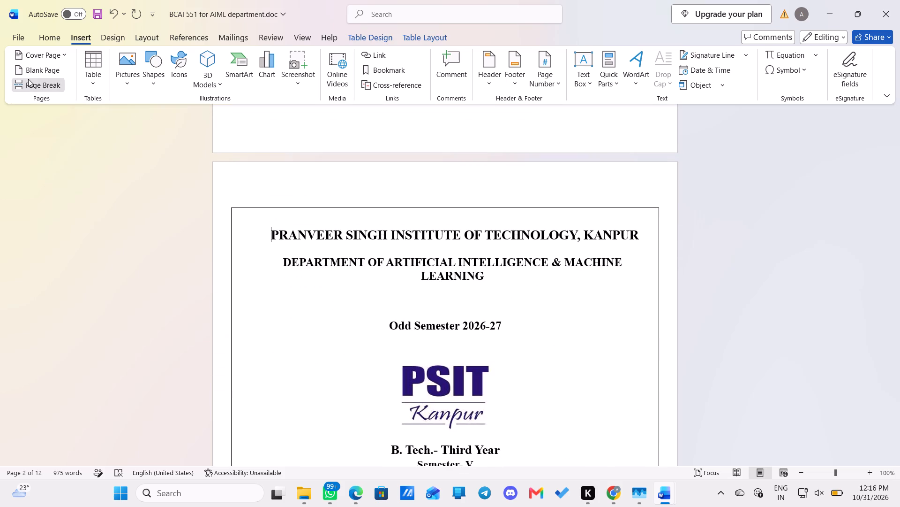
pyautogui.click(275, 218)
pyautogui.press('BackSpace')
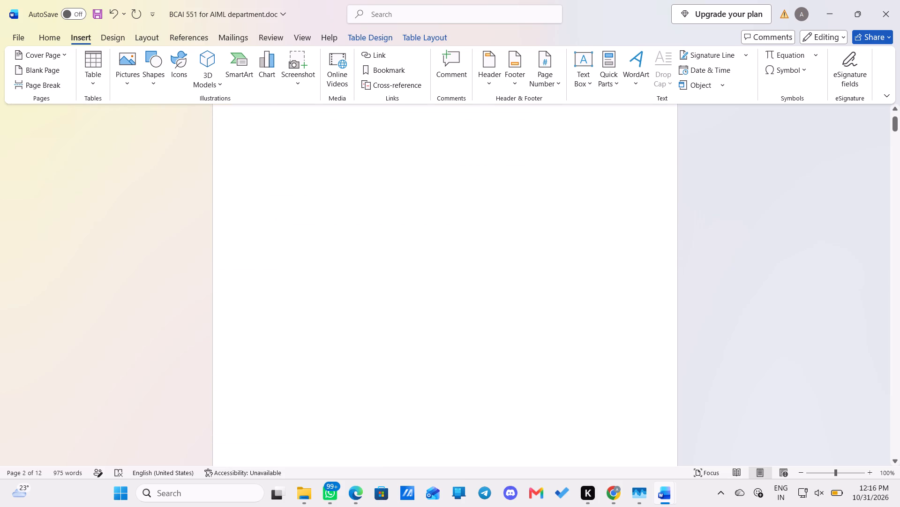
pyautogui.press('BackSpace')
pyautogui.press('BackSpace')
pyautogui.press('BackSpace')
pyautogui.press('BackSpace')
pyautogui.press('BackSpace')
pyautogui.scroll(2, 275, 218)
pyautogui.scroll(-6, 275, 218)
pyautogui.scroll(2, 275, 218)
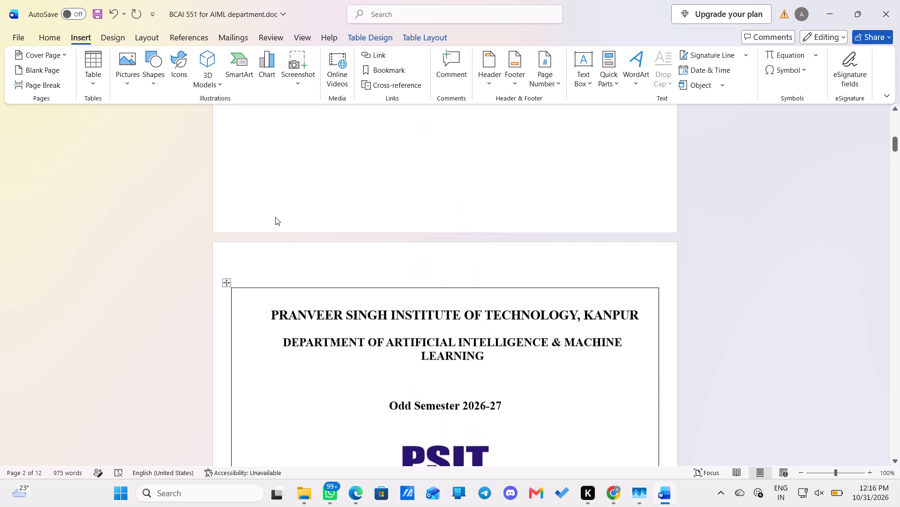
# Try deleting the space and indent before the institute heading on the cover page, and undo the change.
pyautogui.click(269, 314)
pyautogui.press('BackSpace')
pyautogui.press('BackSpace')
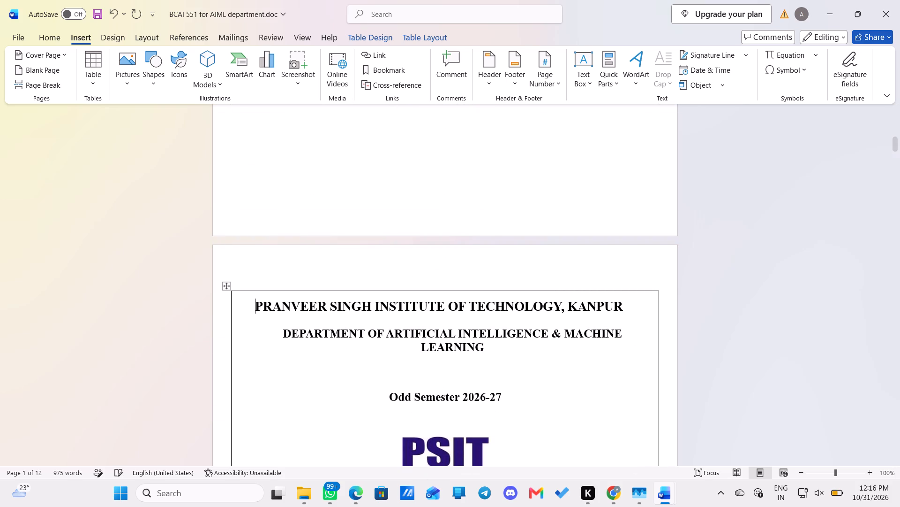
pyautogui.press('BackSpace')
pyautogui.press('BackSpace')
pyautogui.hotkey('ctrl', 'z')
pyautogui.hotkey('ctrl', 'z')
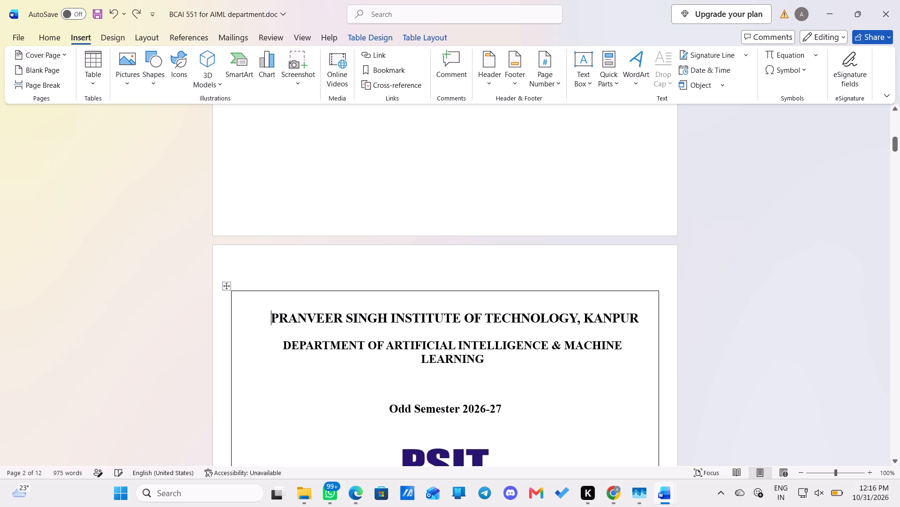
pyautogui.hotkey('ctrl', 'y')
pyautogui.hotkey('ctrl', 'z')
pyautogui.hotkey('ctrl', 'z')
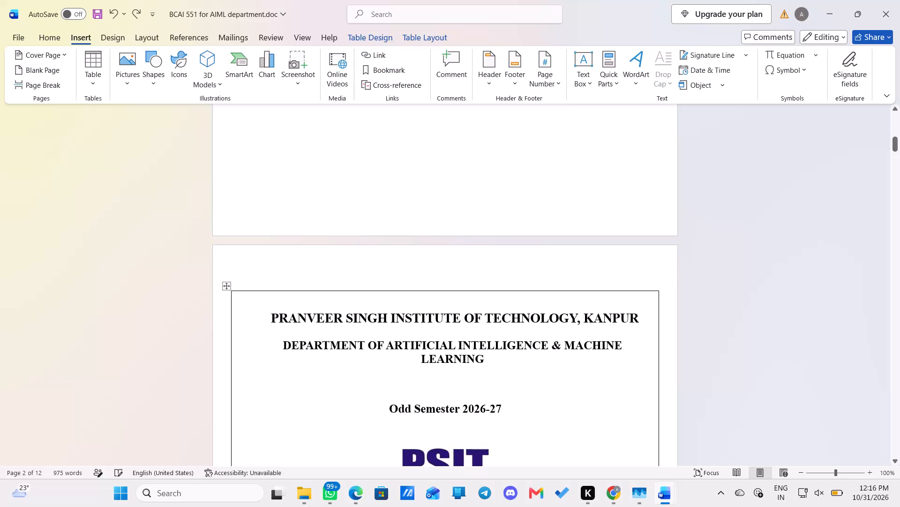
# Delete the blank page in front of the cover page so the lab file starts with the cover.
pyautogui.click(308, 215)
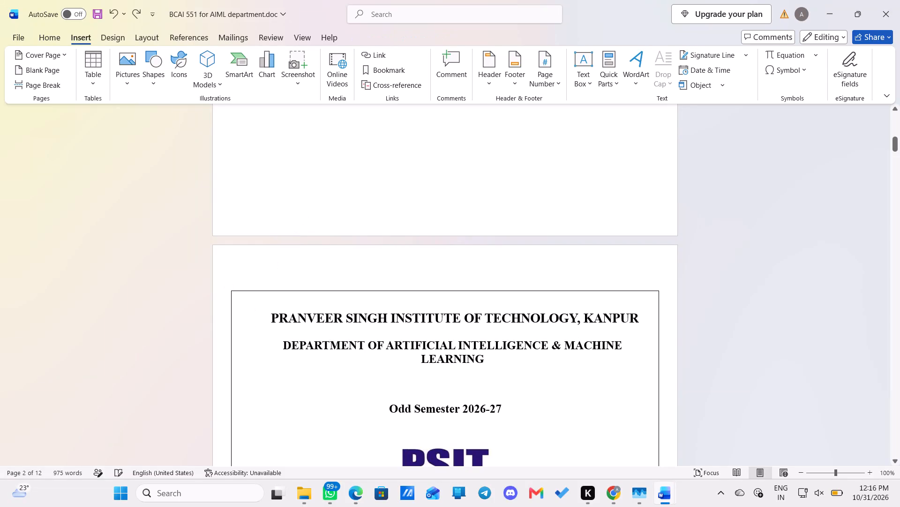
pyautogui.rightClick(312, 153)
pyautogui.click(274, 165)
pyautogui.press('Delete')
pyautogui.scroll(8, 274, 165)
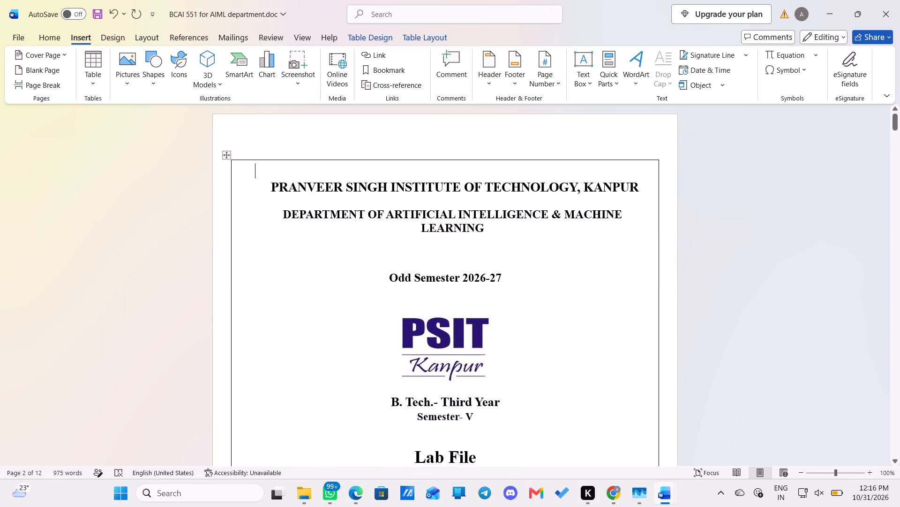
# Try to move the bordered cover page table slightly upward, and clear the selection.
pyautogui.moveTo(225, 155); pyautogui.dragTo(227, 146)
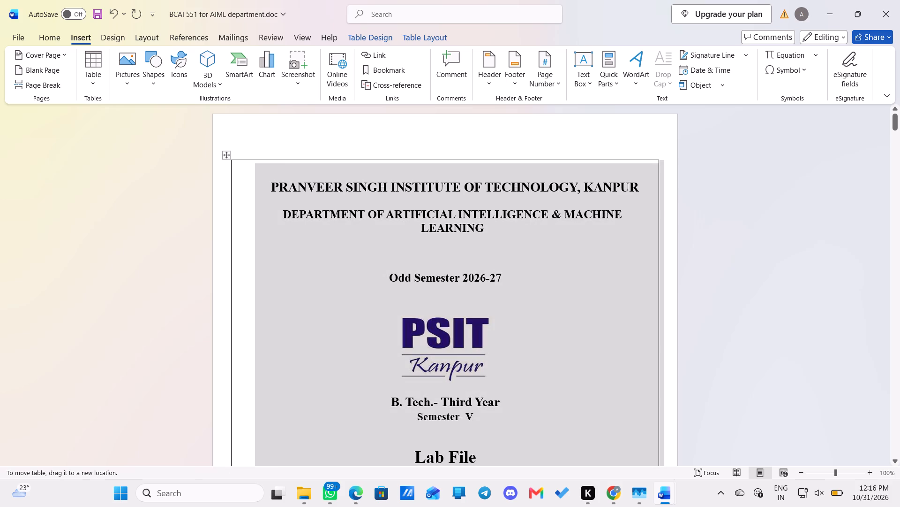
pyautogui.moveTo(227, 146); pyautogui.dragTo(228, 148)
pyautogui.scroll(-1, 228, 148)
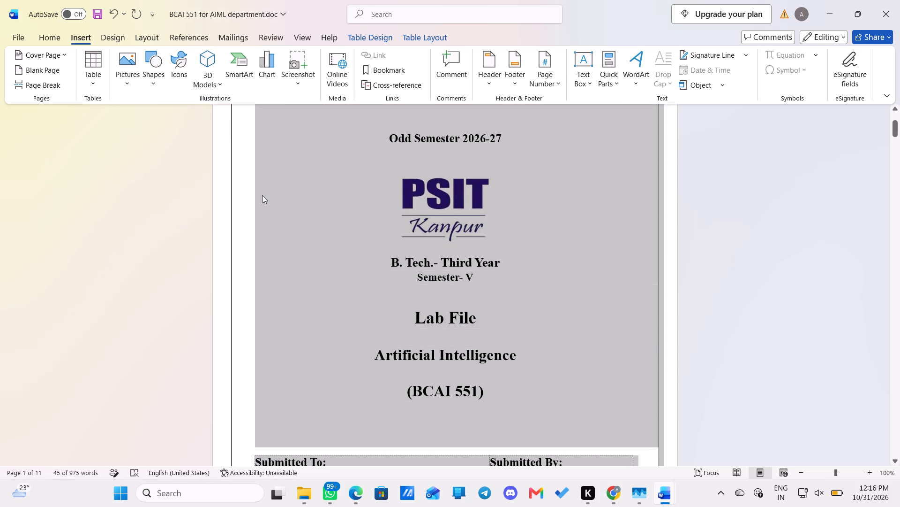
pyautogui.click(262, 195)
# Remove empty lines from the blank bordered page that follows the cover page.
pyautogui.scroll(-6, 262, 195)
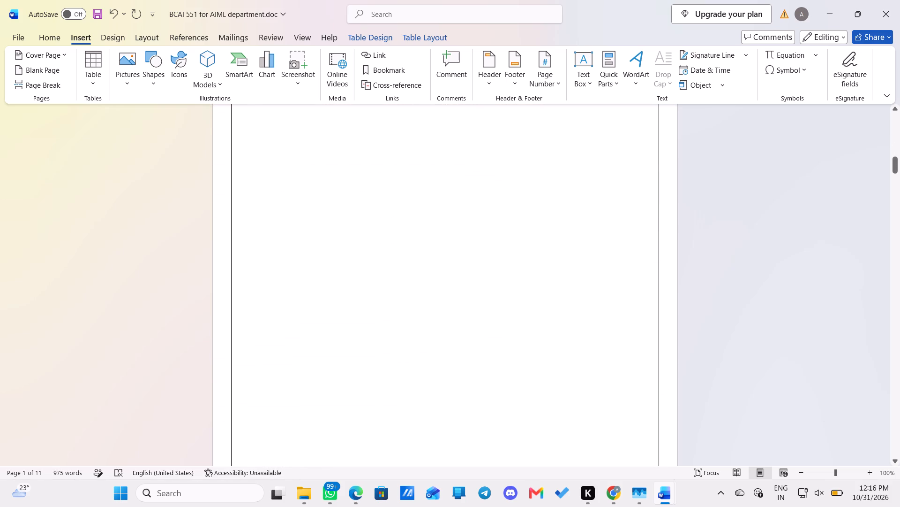
pyautogui.click(288, 188)
pyautogui.scroll(1, 288, 188)
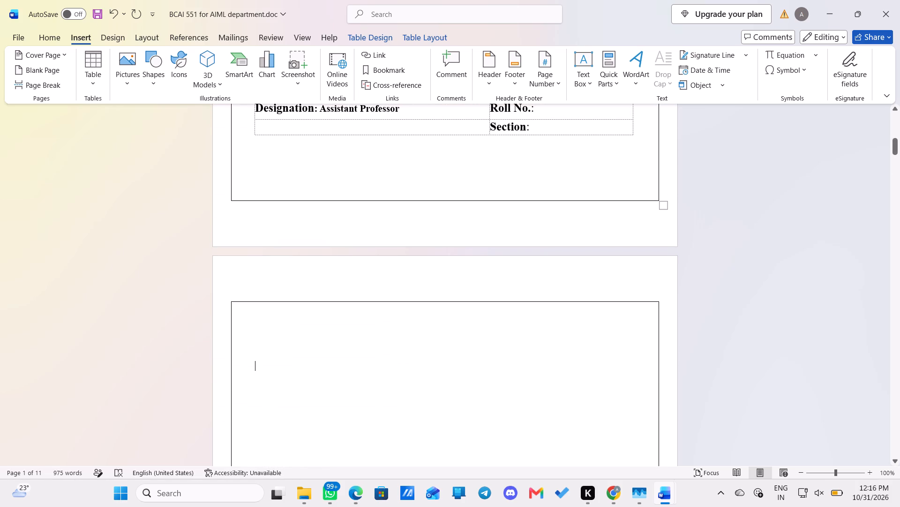
pyautogui.click(251, 351)
pyautogui.moveTo(226, 353); pyautogui.dragTo(262, 362)
pyautogui.click(262, 362)
pyautogui.press('BackSpace')
pyautogui.press('Delete')
pyautogui.press('Delete')
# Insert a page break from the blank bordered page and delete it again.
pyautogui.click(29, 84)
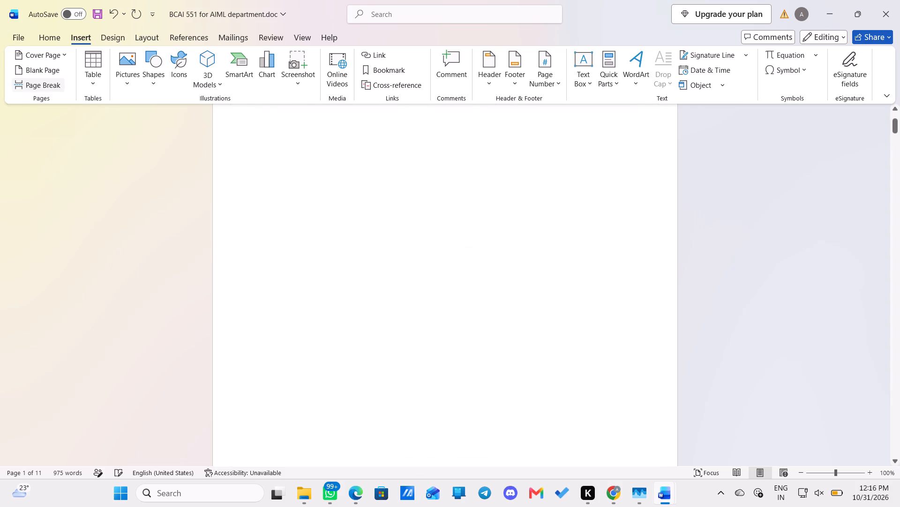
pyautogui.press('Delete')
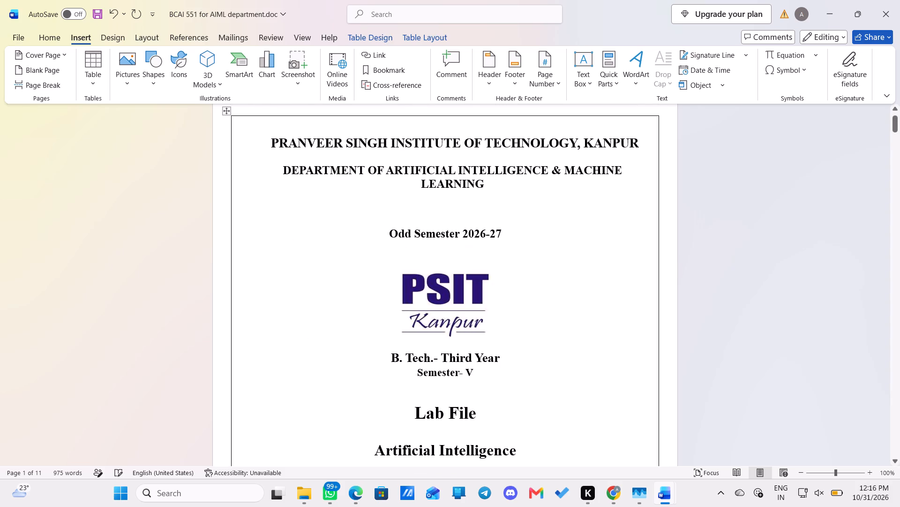
# Try again to delete the empty content of the blank bordered page after the cover page.
pyautogui.scroll(-7, 293, 238)
pyautogui.scroll(1, 293, 238)
pyautogui.click(293, 238)
pyautogui.click(293, 294)
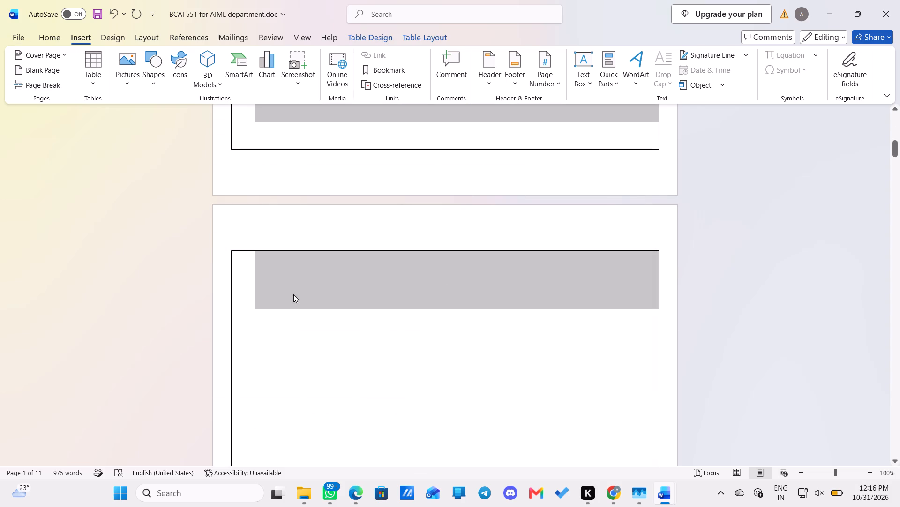
pyautogui.click(297, 363)
pyautogui.press('Delete')
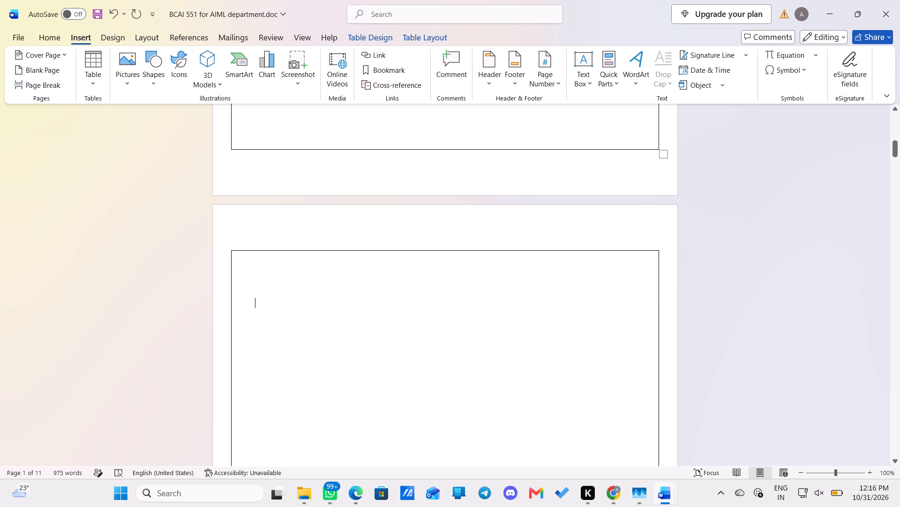
pyautogui.press('Insert')
pyautogui.press('Insert')
# Try to delete the unbordered blank page before the Table of Contents by removing its empty paragraphs.
pyautogui.scroll(-2, 297, 363)
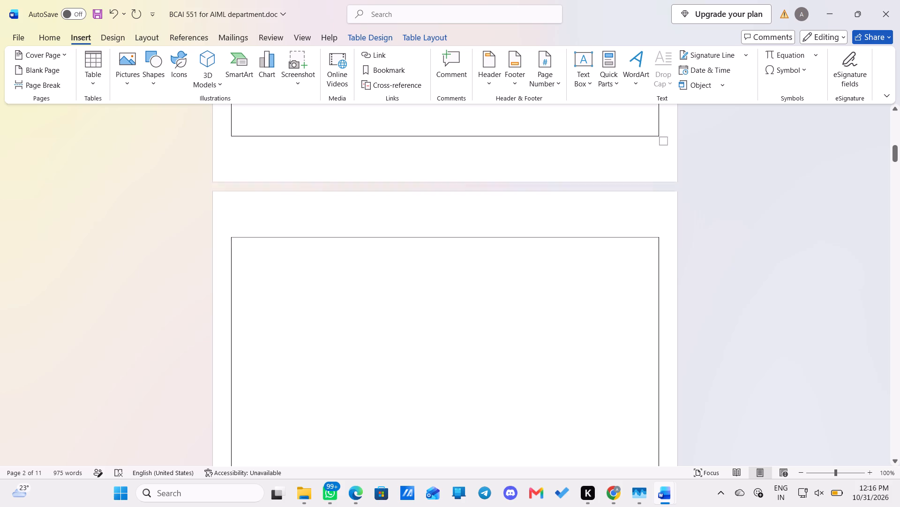
pyautogui.scroll(-2, 297, 363)
pyautogui.click(286, 292)
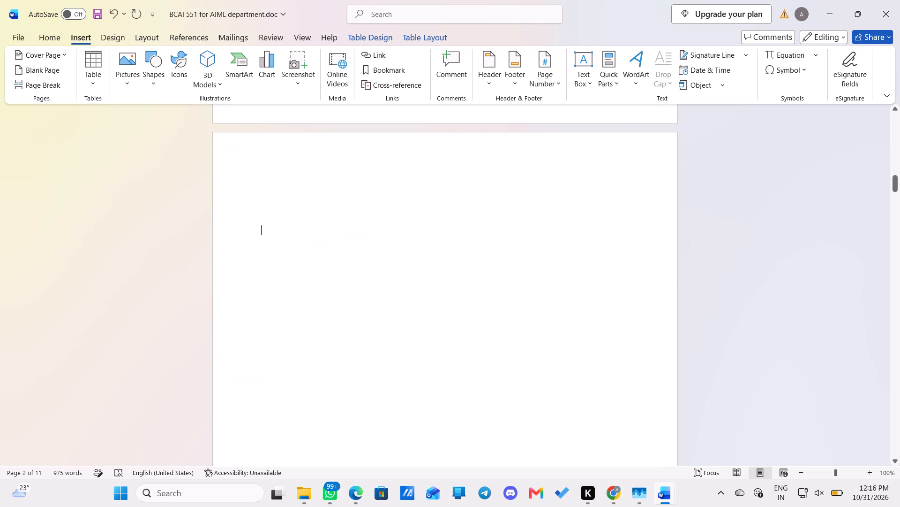
pyautogui.press('Delete')
pyautogui.press('Delete')
pyautogui.press('Delete')
pyautogui.press('BackSpace')
pyautogui.press('BackSpace')
pyautogui.press('BackSpace')
pyautogui.press('BackSpace')
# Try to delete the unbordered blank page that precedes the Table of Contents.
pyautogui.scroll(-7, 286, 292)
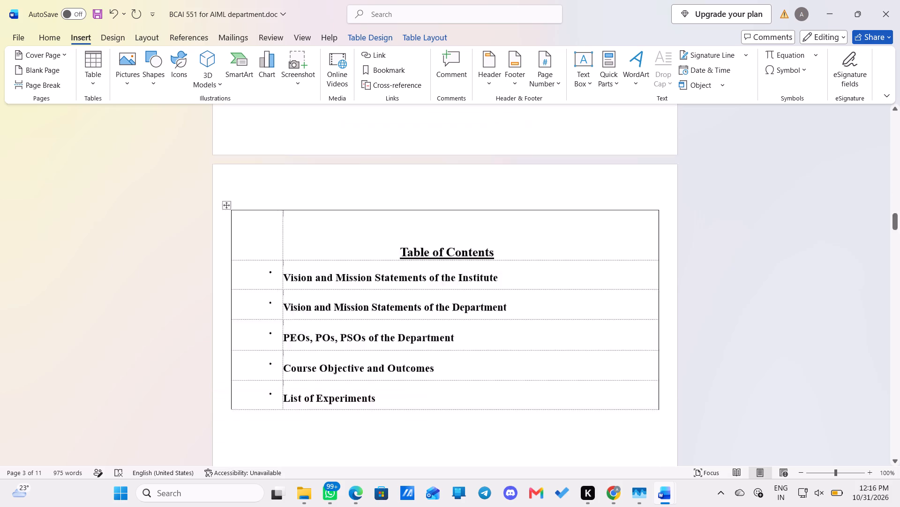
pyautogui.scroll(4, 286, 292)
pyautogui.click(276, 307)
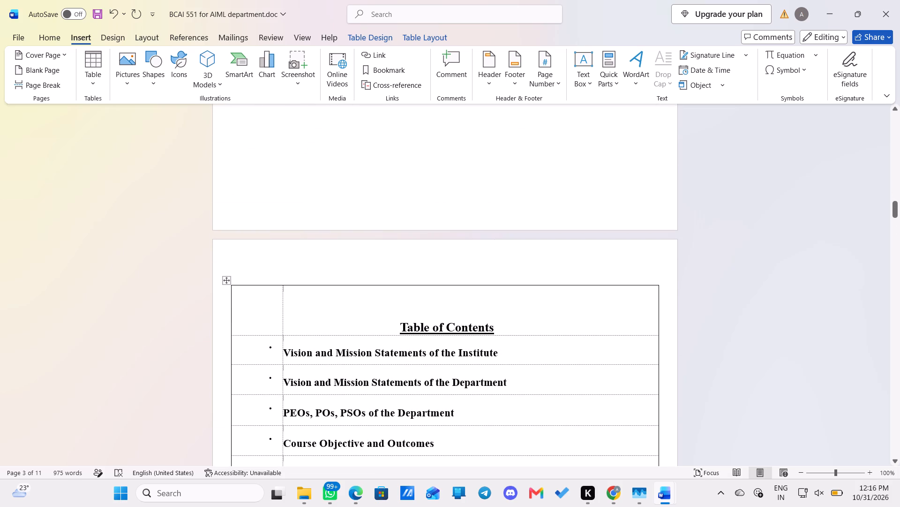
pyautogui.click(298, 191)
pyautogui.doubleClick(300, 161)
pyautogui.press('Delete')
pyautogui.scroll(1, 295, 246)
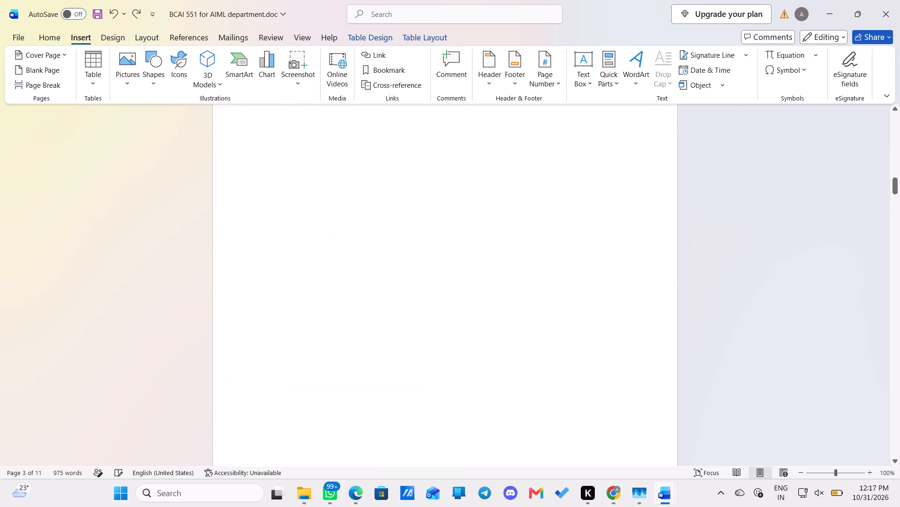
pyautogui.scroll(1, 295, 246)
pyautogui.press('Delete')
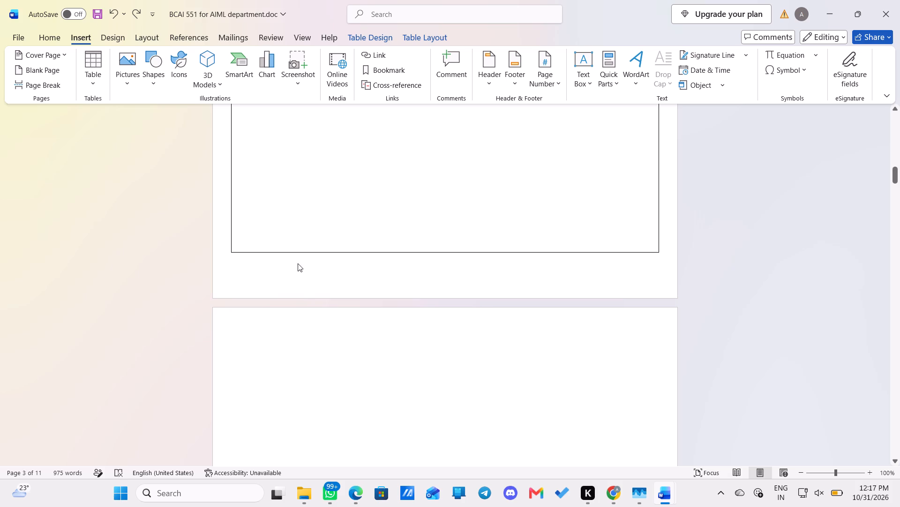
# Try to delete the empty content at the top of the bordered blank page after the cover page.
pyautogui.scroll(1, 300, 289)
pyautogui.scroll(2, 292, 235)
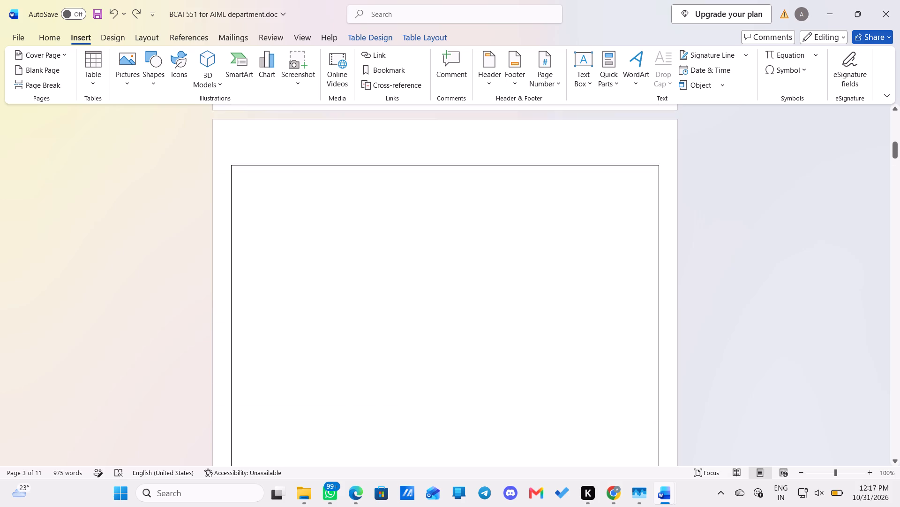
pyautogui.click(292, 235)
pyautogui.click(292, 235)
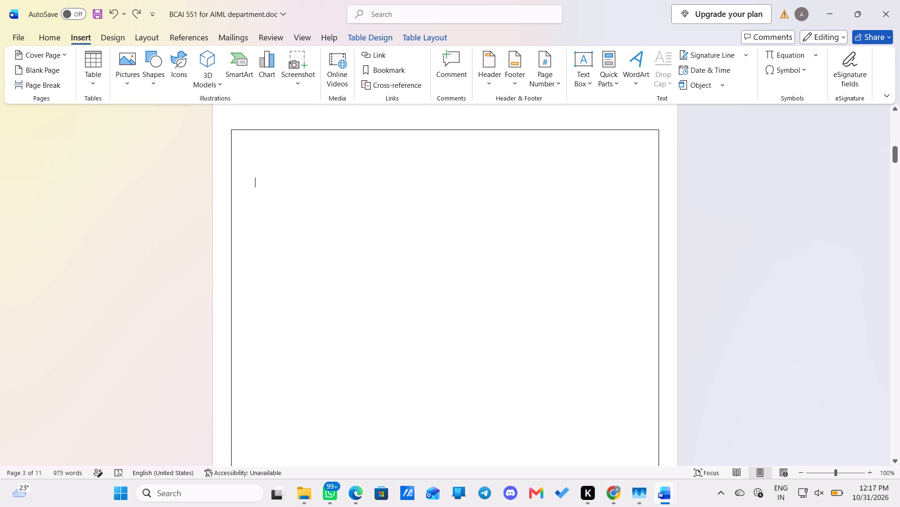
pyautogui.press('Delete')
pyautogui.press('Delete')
# Review the pages from the bordered blank page through the Table of Contents to the Index row.
pyautogui.scroll(-16, 292, 235)
pyautogui.scroll(5, 292, 235)
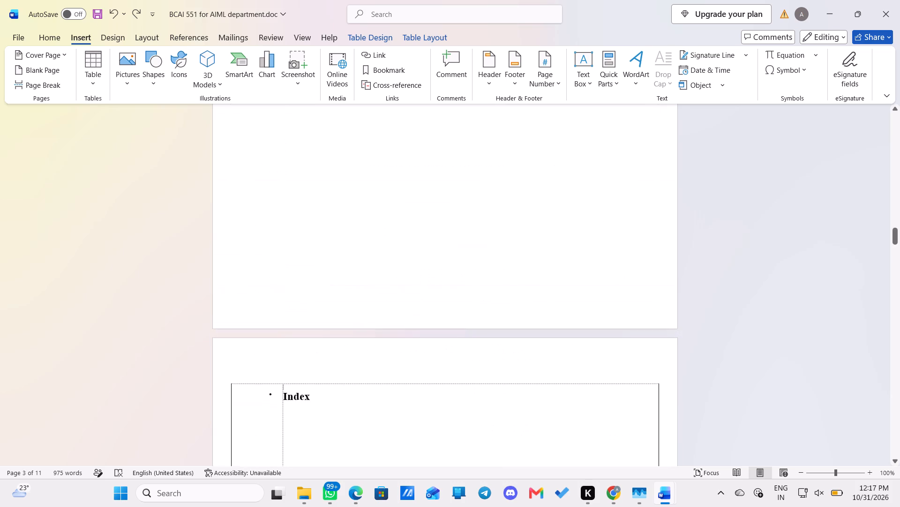
pyautogui.scroll(-2, 292, 235)
pyautogui.scroll(5, 292, 235)
pyautogui.scroll(-4, 292, 235)
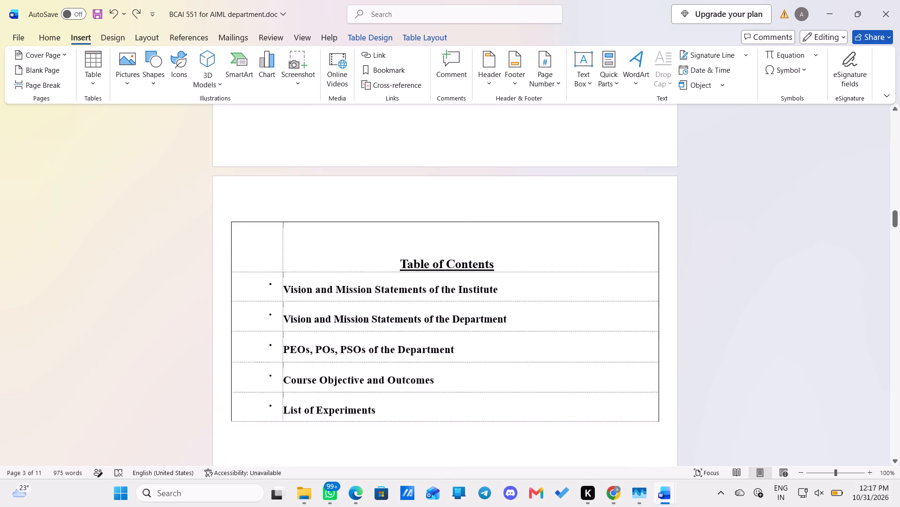
pyautogui.scroll(-3, 292, 235)
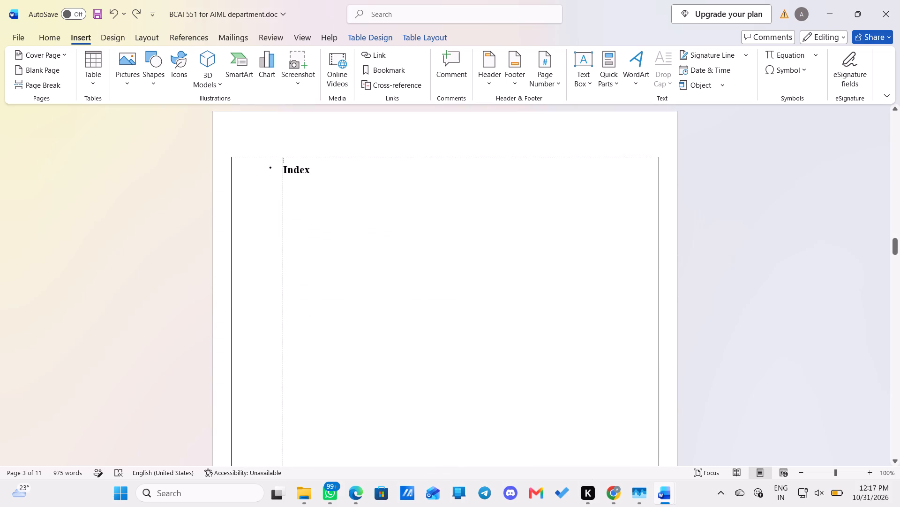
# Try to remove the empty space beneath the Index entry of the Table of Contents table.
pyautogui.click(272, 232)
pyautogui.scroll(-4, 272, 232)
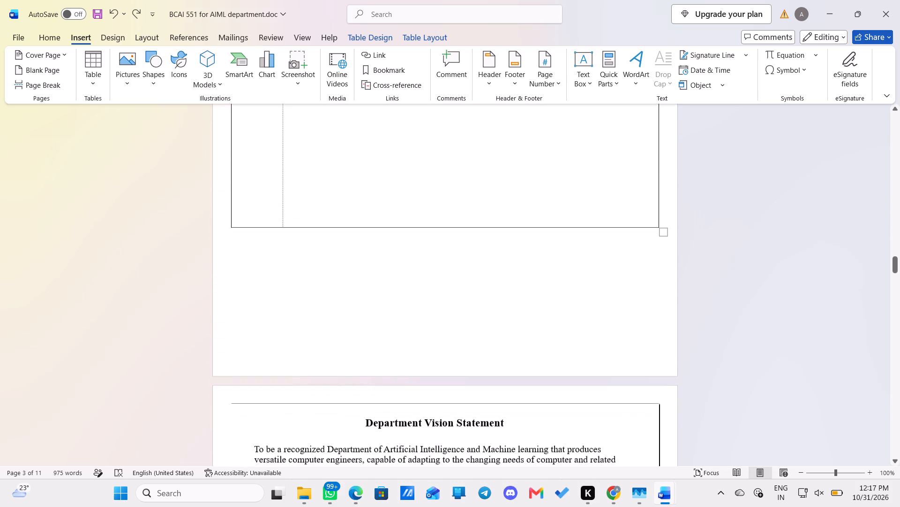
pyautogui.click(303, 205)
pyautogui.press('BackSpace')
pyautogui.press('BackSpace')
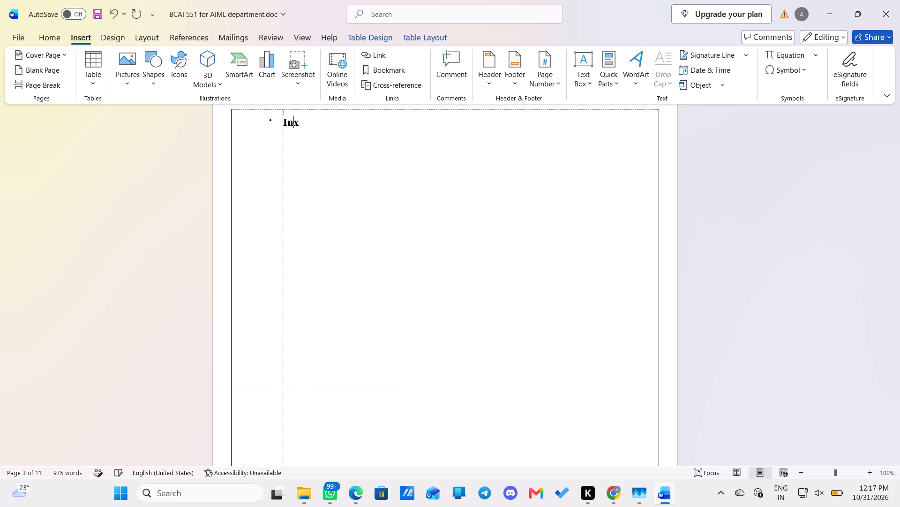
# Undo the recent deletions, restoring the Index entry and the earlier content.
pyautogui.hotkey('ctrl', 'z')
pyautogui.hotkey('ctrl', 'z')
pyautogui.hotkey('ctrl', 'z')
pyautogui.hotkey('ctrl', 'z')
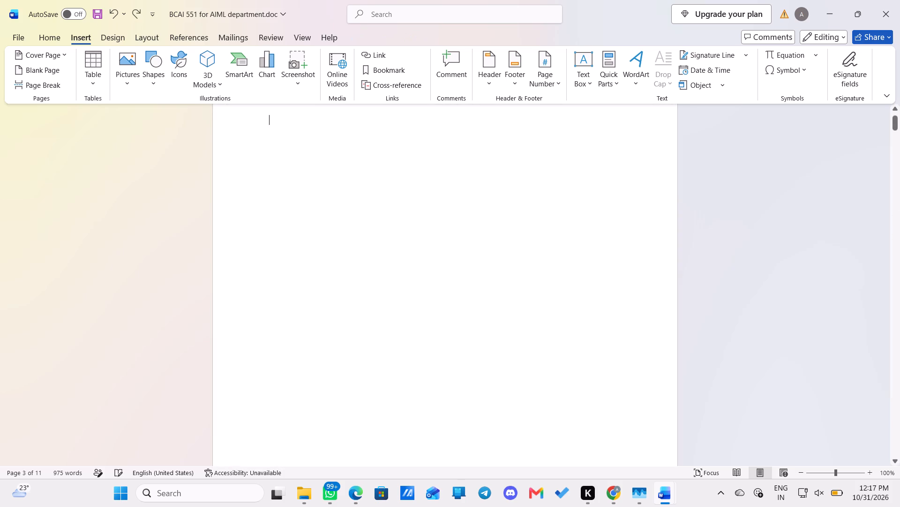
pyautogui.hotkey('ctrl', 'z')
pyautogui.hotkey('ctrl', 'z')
# Move the left edge of the Table of Contents table slightly inward, starting from the Index row.
pyautogui.scroll(-1, 303, 205)
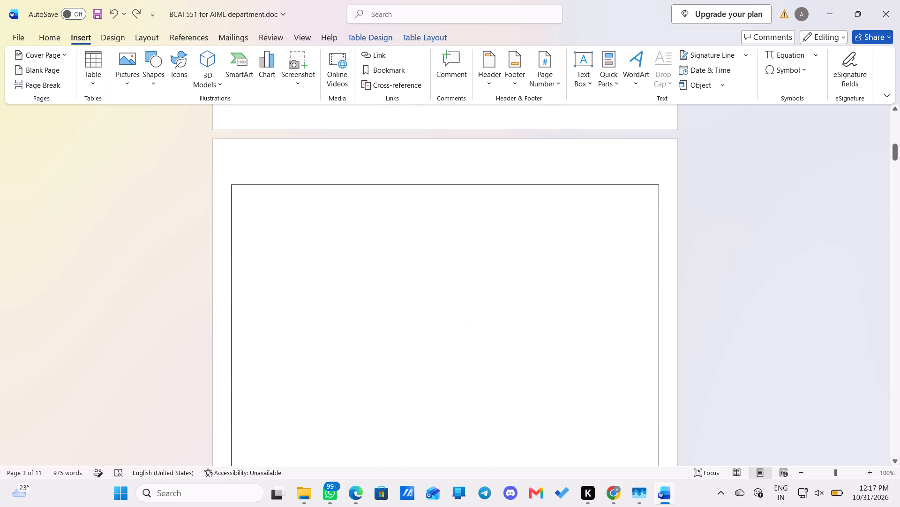
pyautogui.click(288, 233)
pyautogui.scroll(-10, 288, 233)
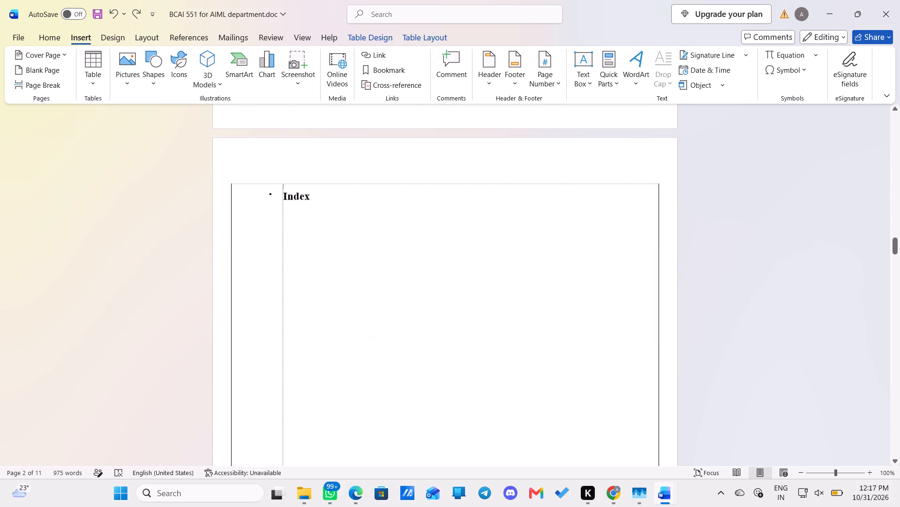
pyautogui.moveTo(231, 170); pyautogui.dragTo(232, 169)
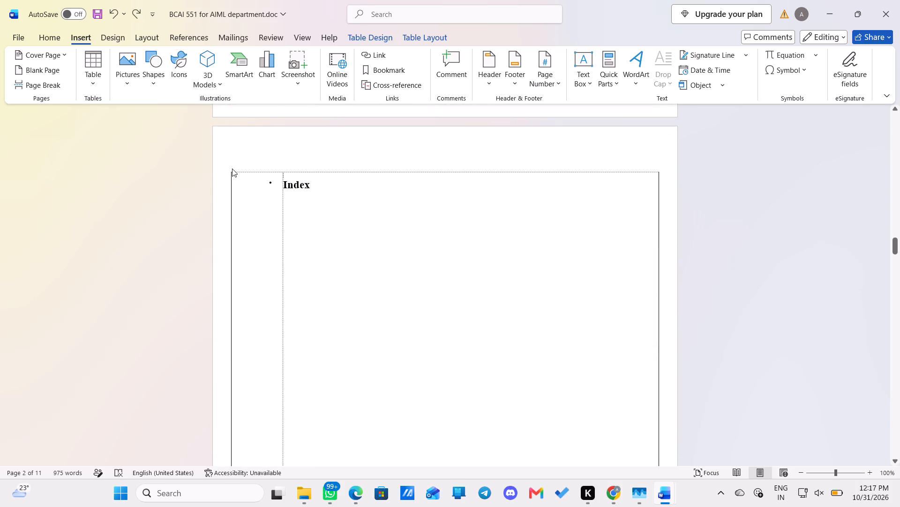
pyautogui.moveTo(232, 169); pyautogui.dragTo(245, 160)
# Apply All Borders to the entire Table of Contents table.
pyautogui.scroll(6, 245, 160)
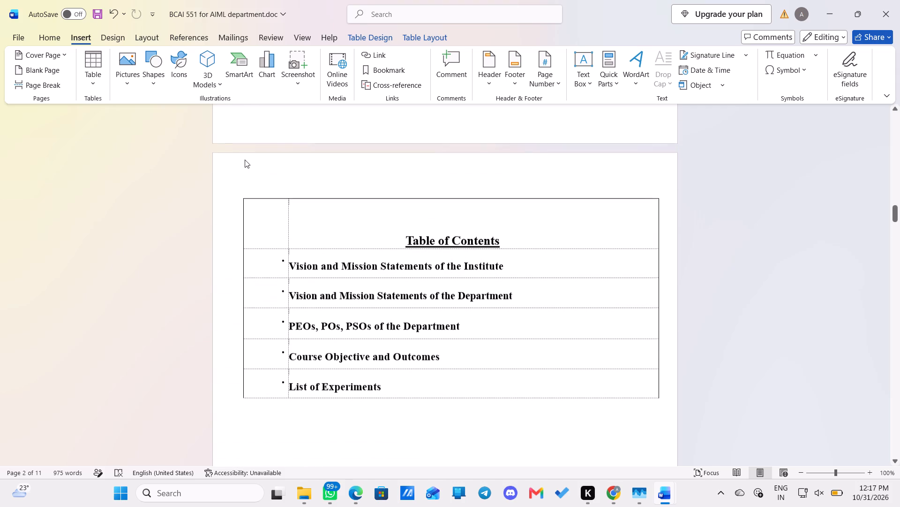
pyautogui.scroll(2, 245, 160)
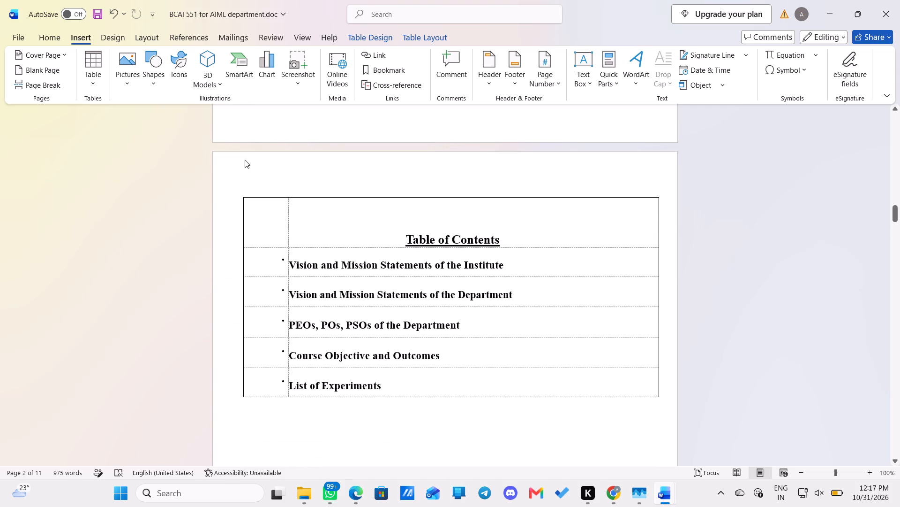
pyautogui.scroll(1, 245, 160)
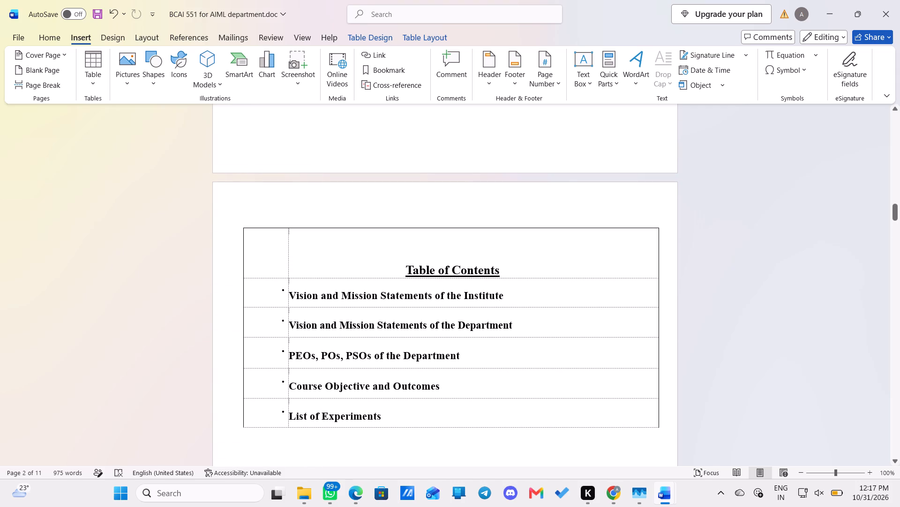
pyautogui.click(254, 427)
pyautogui.click(239, 224)
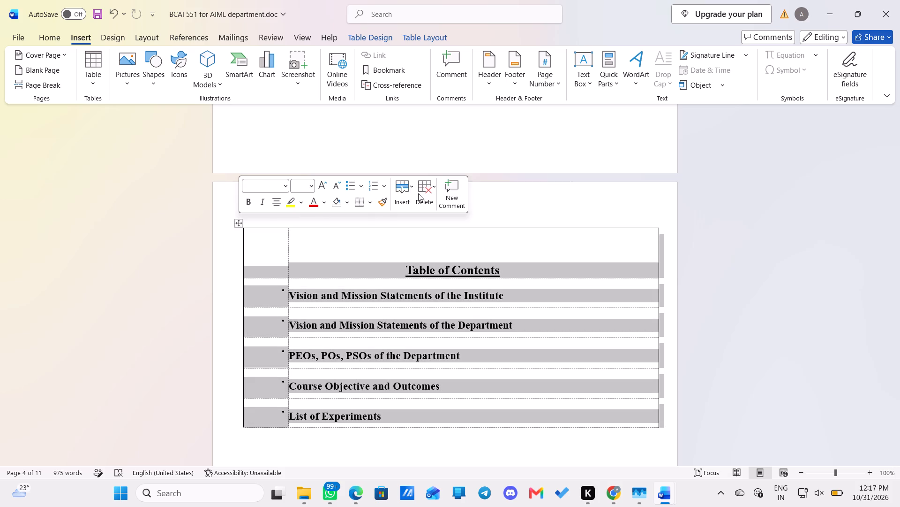
pyautogui.click(370, 204)
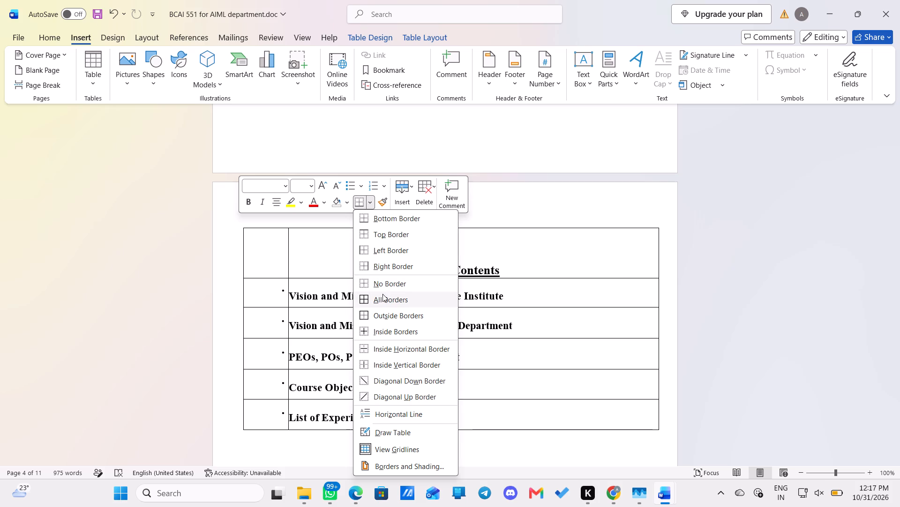
pyautogui.click(382, 294)
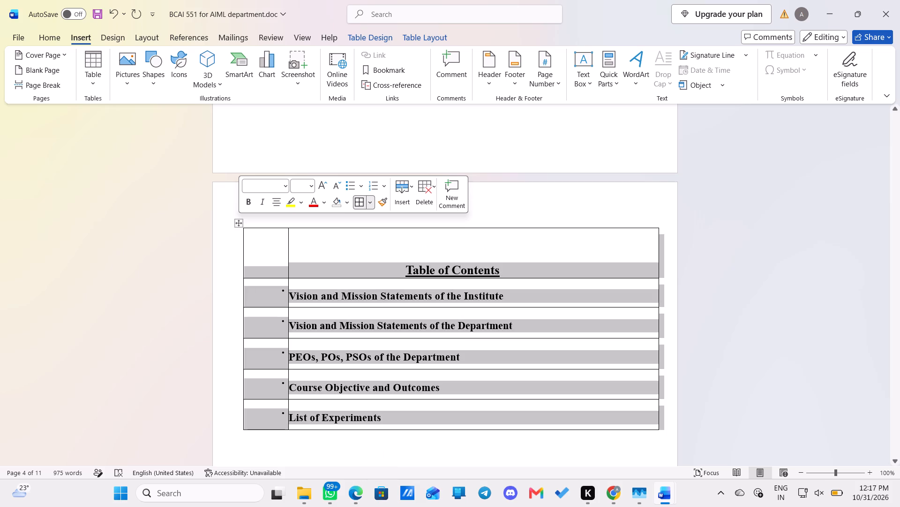
pyautogui.click(364, 446)
# Try to delete the unbordered blank page before the Table of Contents, working from its first line.
pyautogui.scroll(2, 398, 264)
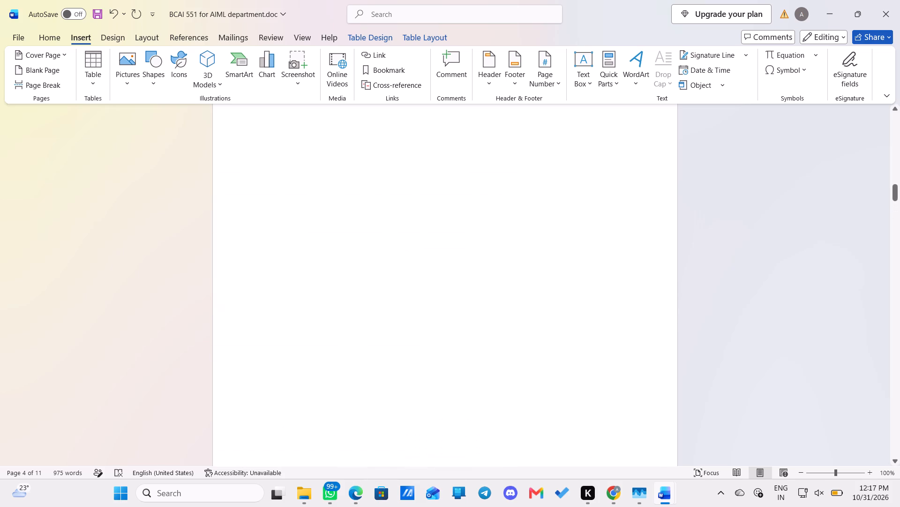
pyautogui.scroll(1, 398, 264)
pyautogui.scroll(-3, 398, 264)
pyautogui.scroll(2, 324, 157)
pyautogui.click(291, 256)
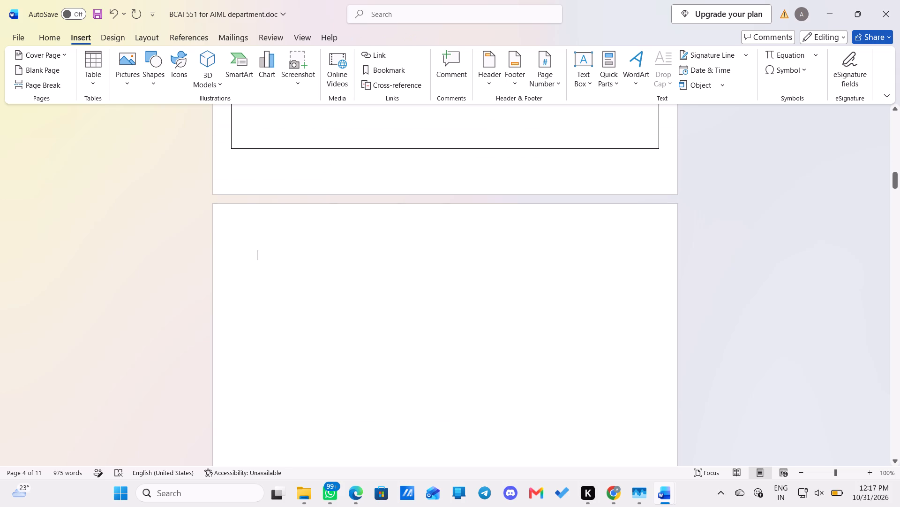
pyautogui.press('Delete')
pyautogui.press('Delete')
pyautogui.press('BackSpace')
pyautogui.press('BackSpace')
pyautogui.press('BackSpace')
pyautogui.press('BackSpace')
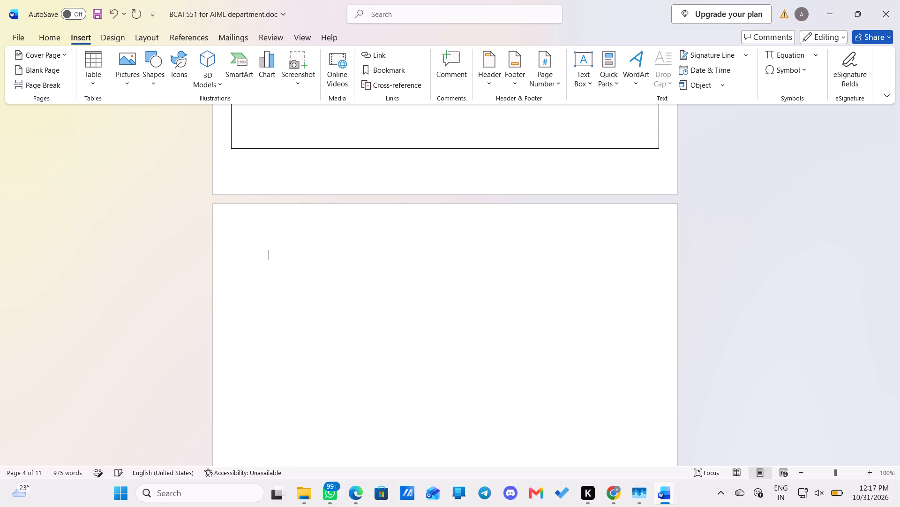
pyautogui.press('BackSpace')
# Remove the empty lines of the unbordered blank page, working upward from just above the Table of Contents.
pyautogui.press('Down')
pyautogui.press('Down')
pyautogui.press('Down')
pyautogui.press('Down')
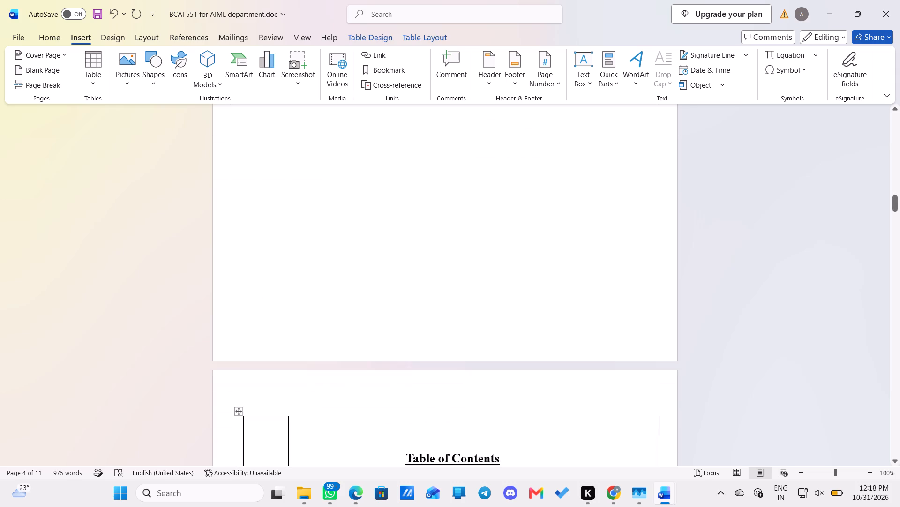
pyautogui.press('Up')
pyautogui.press('BackSpace')
pyautogui.press('BackSpace')
pyautogui.press('BackSpace')
pyautogui.press('BackSpace')
pyautogui.press('BackSpace')
pyautogui.press('BackSpace')
pyautogui.press('BackSpace')
pyautogui.press('BackSpace')
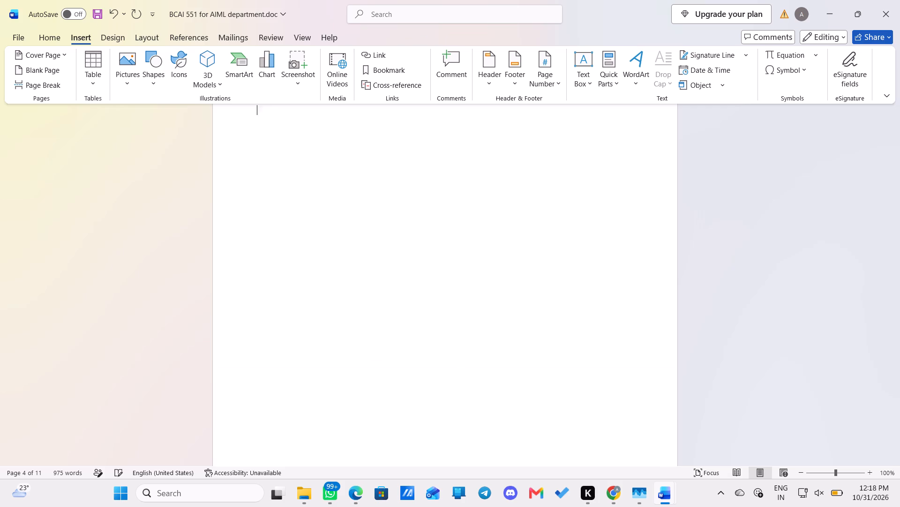
pyautogui.press('BackSpace')
pyautogui.press('BackSpace')
pyautogui.press('BackSpace')
pyautogui.press('BackSpace')
pyautogui.press('BackSpace')
pyautogui.press('BackSpace')
pyautogui.press('BackSpace')
pyautogui.press('BackSpace')
pyautogui.press('BackSpace')
pyautogui.press('Delete')
# Remove the empty lines inside the bordered blank page after the cover page so that the surplus page disappears.
pyautogui.scroll(3, 291, 256)
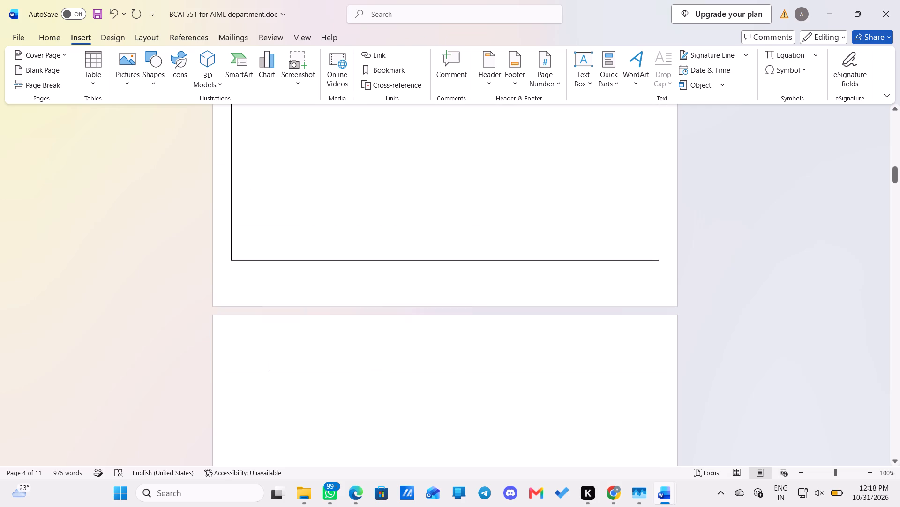
pyautogui.scroll(1, 291, 256)
pyautogui.click(285, 206)
pyautogui.press('BackSpace')
pyautogui.press('BackSpace')
pyautogui.press('BackSpace')
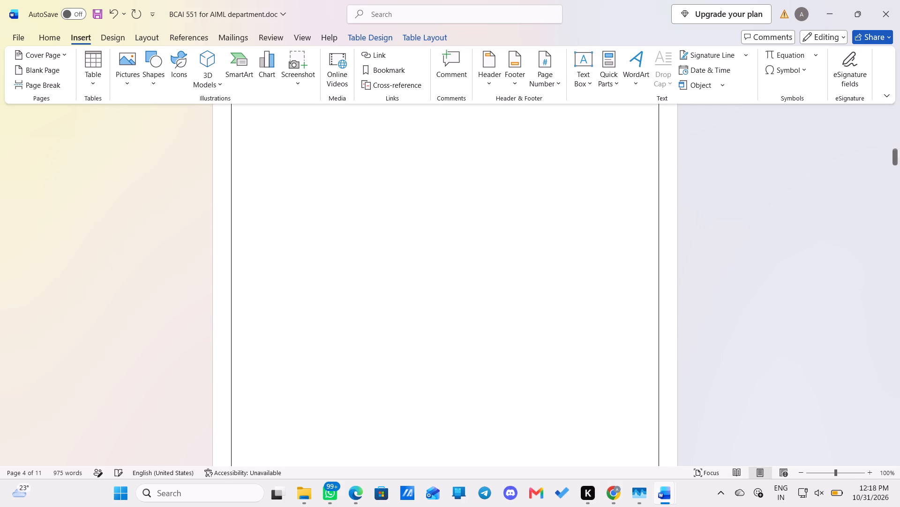
pyautogui.press('BackSpace')
pyautogui.press('BackSpace')
pyautogui.press('BackSpace')
pyautogui.press('BackSpace')
pyautogui.press('BackSpace')
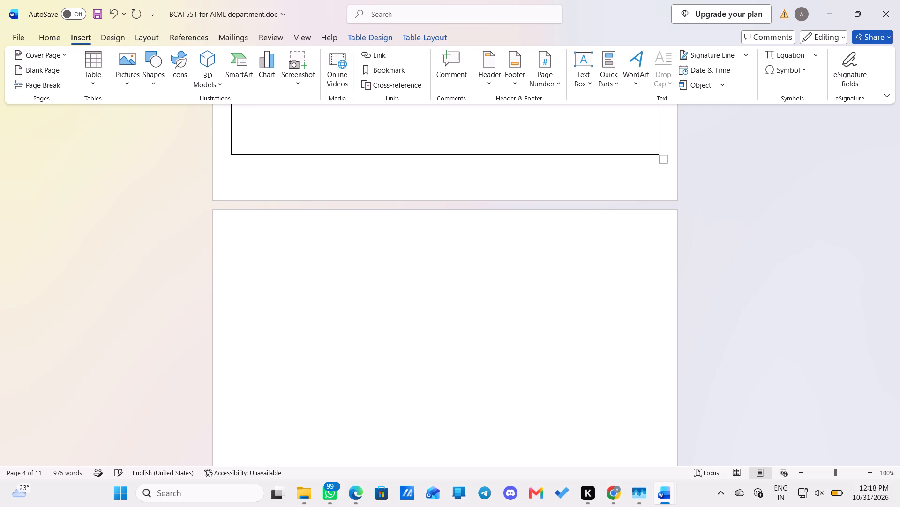
pyautogui.press('BackSpace')
pyautogui.scroll(2, 285, 206)
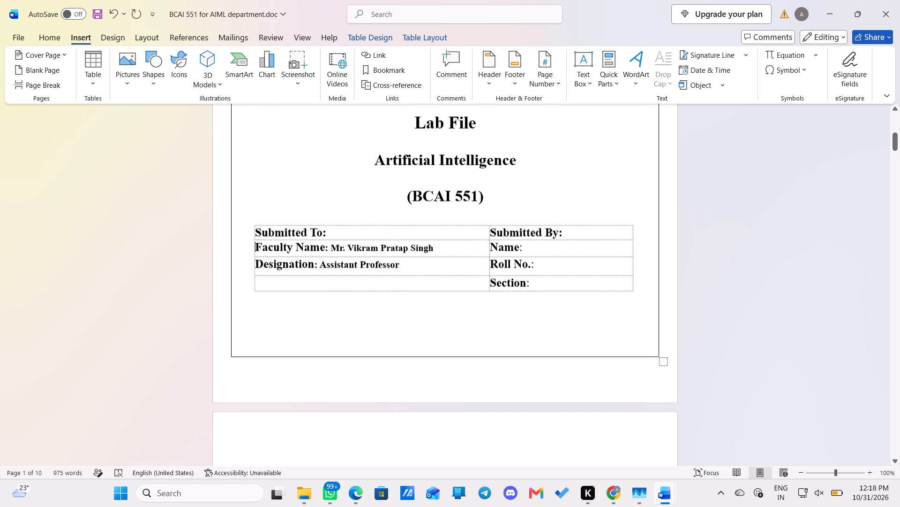
pyautogui.scroll(4, 285, 206)
pyautogui.scroll(-6, 285, 206)
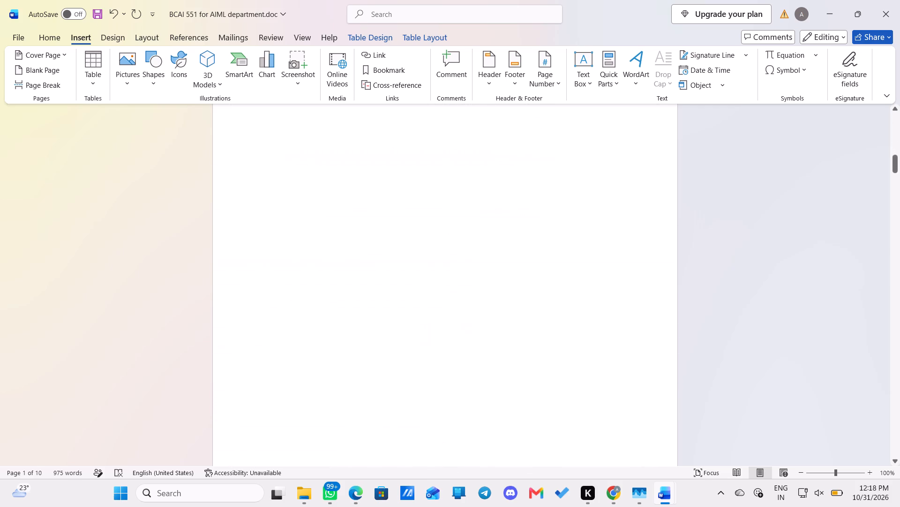
# Insert a page break at the first row of the Table of Contents table.
pyautogui.scroll(-3, 285, 206)
pyautogui.scroll(3, 285, 206)
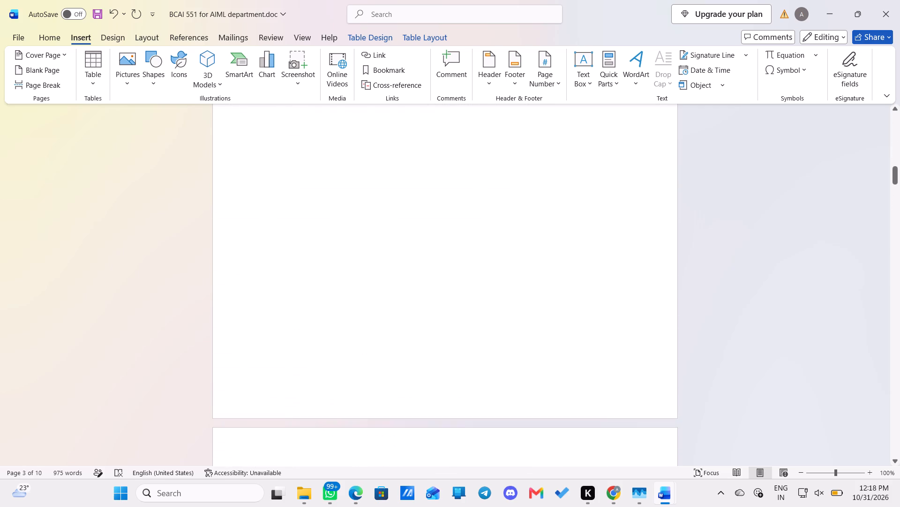
pyautogui.scroll(-1, 289, 162)
pyautogui.click(271, 284)
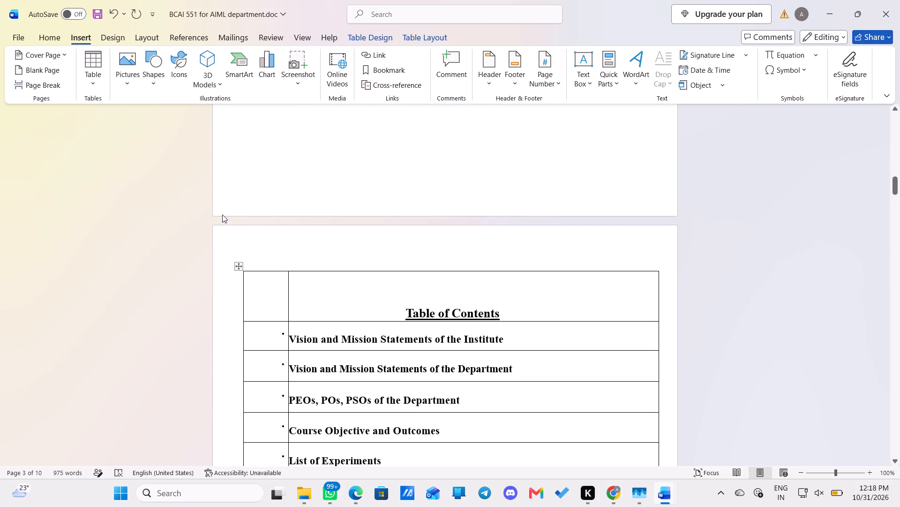
pyautogui.click(50, 82)
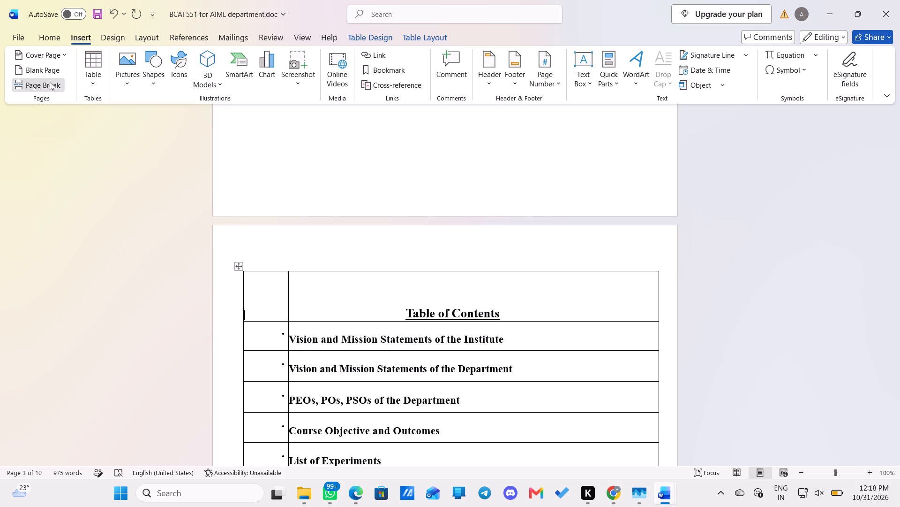
# Delete the inserted break and the blank page before the Table of Contents so the table directly follows the cover page.
pyautogui.moveTo(288, 269); pyautogui.dragTo(270, 313)
pyautogui.click(270, 313)
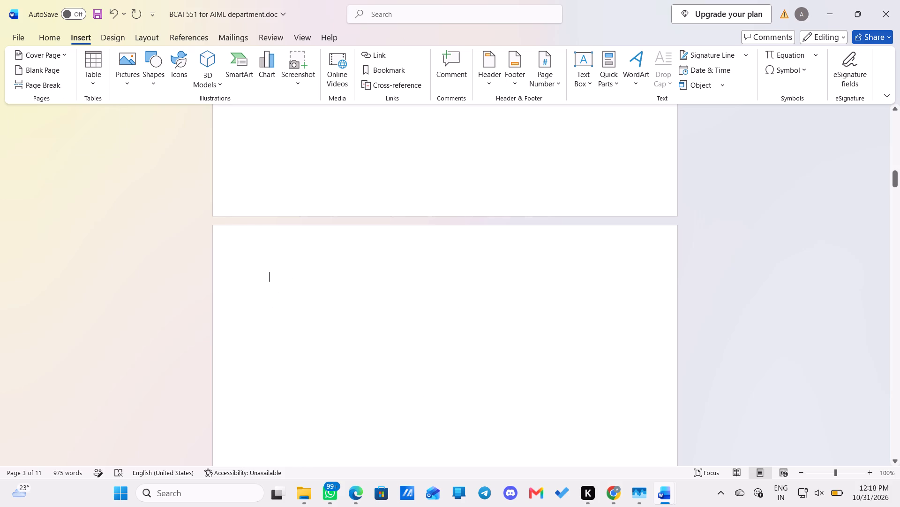
pyautogui.press('BackSpace')
pyautogui.press('BackSpace')
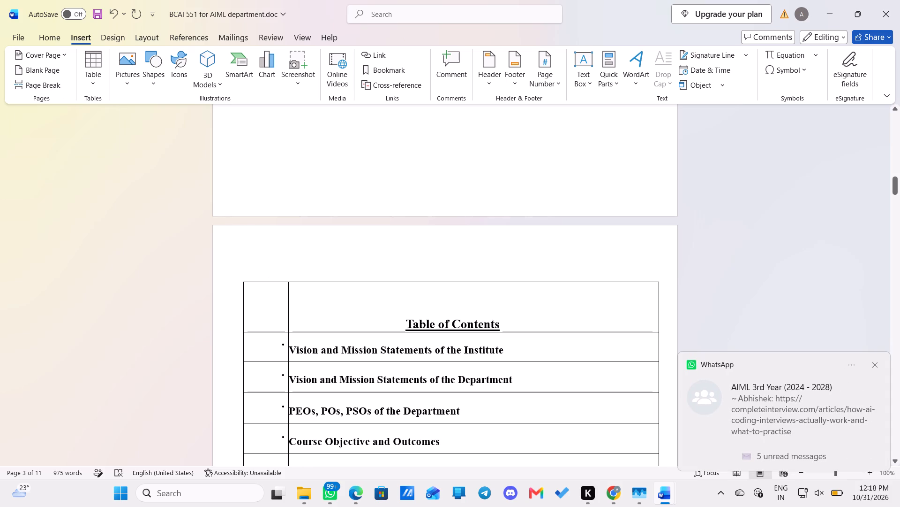
pyautogui.press('Up')
pyautogui.press('BackSpace')
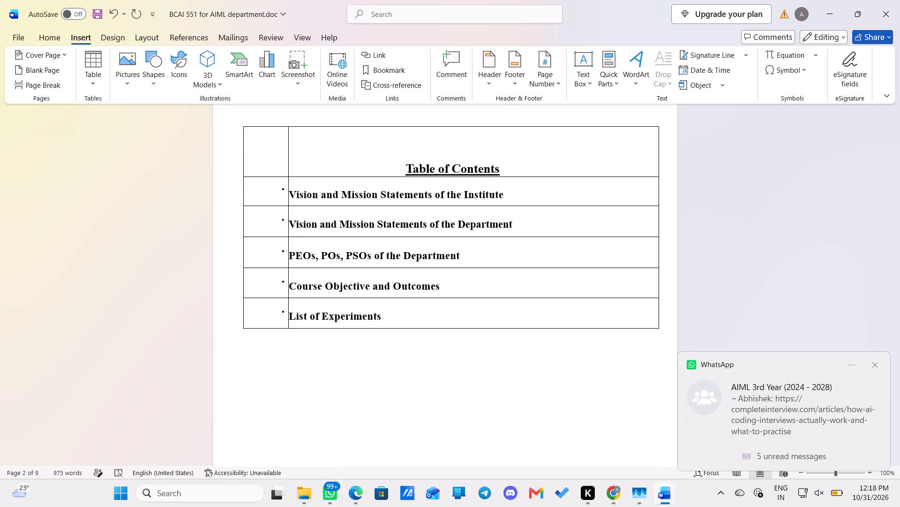
# Check the layout of the pages from the cover page through the Table of Contents to the Index table.
pyautogui.scroll(5, 270, 313)
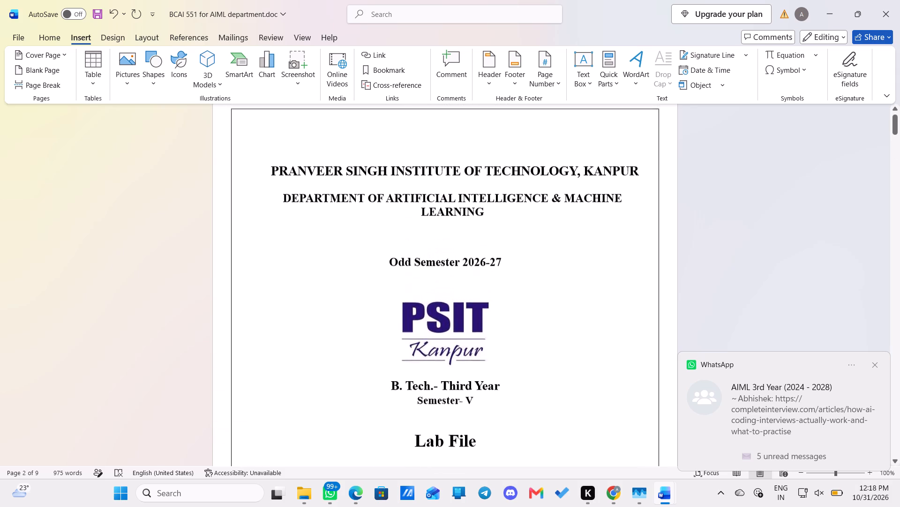
pyautogui.scroll(2, 270, 313)
pyautogui.scroll(-8, 270, 313)
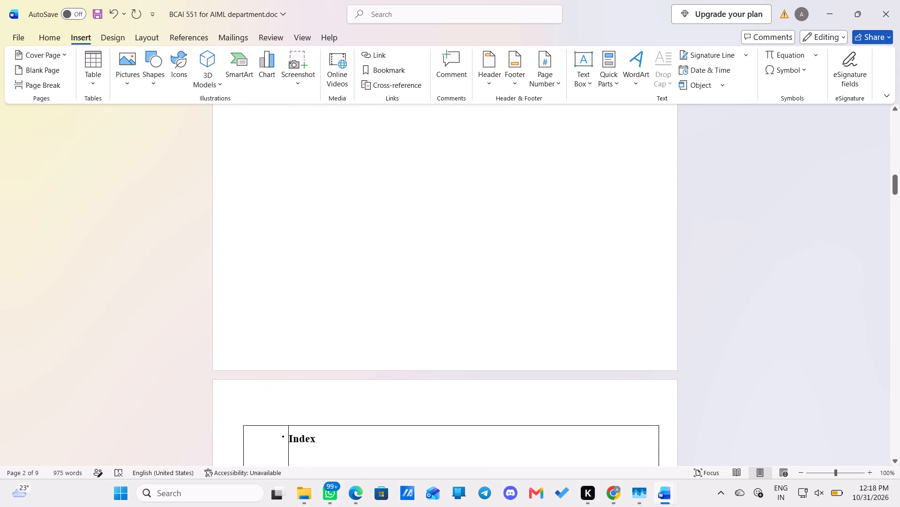
pyautogui.scroll(-2, 270, 313)
pyautogui.scroll(4, 270, 313)
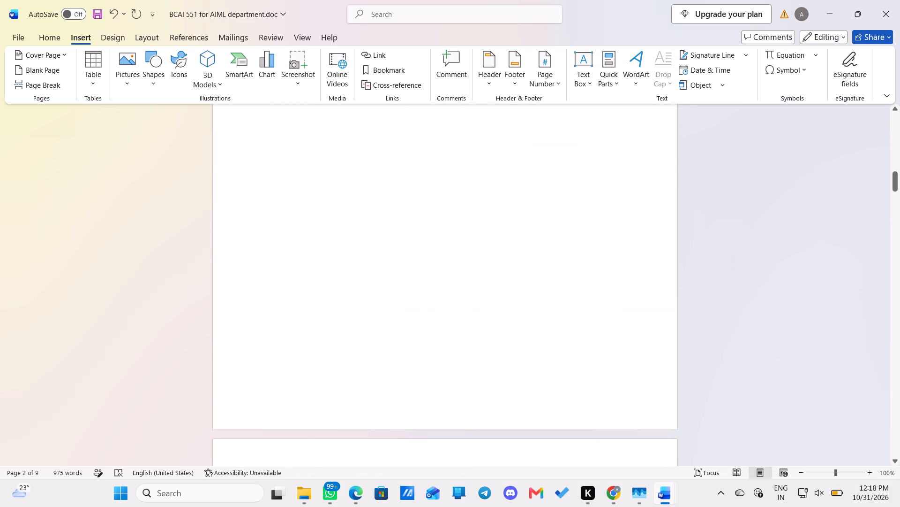
pyautogui.scroll(1, 291, 343)
pyautogui.scroll(-7, 291, 343)
pyautogui.scroll(2, 291, 356)
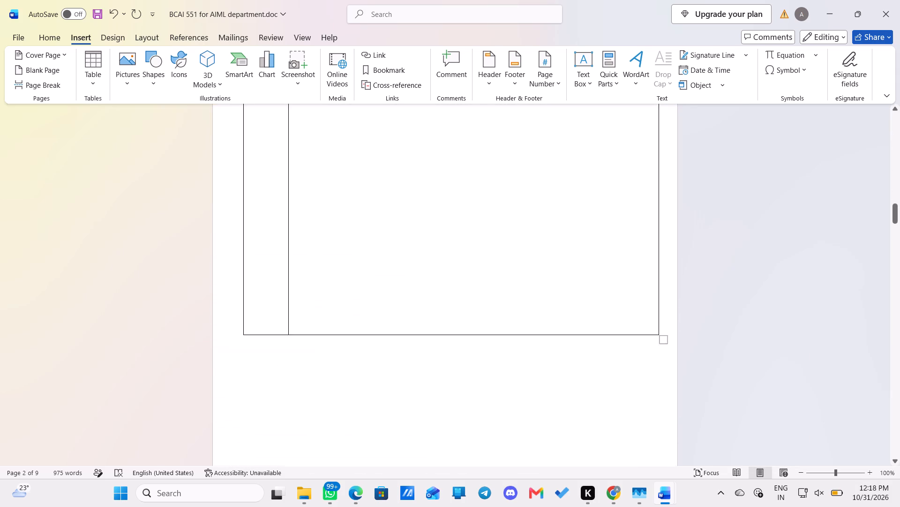
pyautogui.scroll(1, 297, 253)
pyautogui.scroll(6, 343, 188)
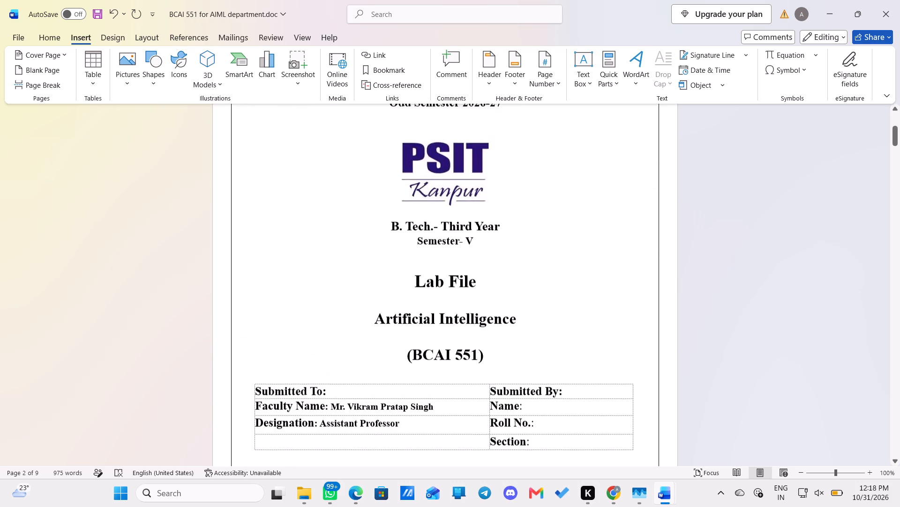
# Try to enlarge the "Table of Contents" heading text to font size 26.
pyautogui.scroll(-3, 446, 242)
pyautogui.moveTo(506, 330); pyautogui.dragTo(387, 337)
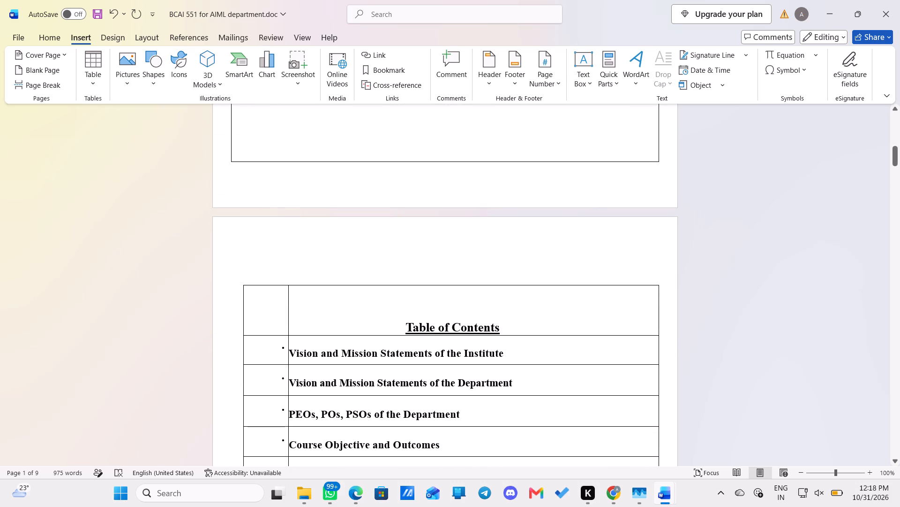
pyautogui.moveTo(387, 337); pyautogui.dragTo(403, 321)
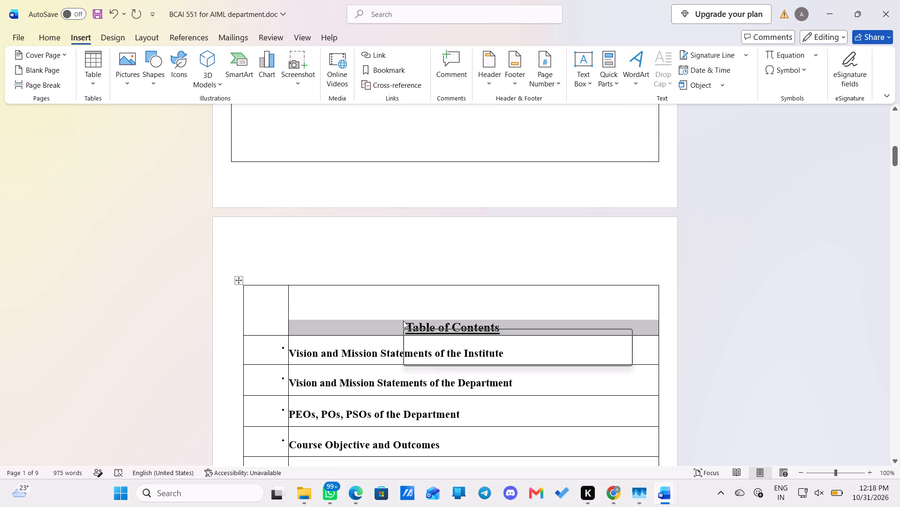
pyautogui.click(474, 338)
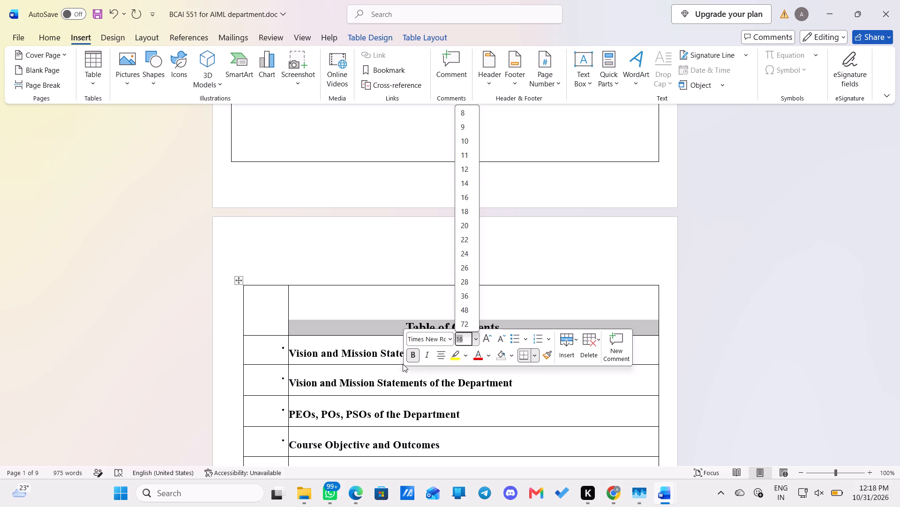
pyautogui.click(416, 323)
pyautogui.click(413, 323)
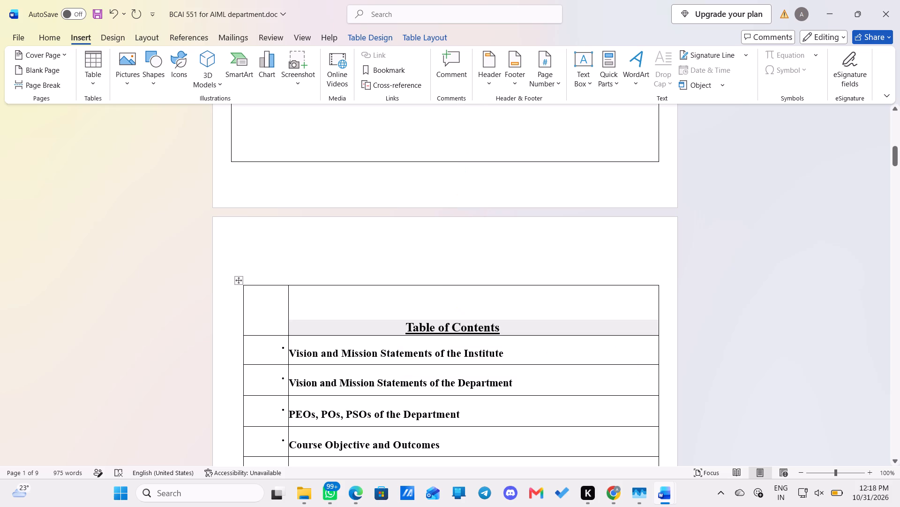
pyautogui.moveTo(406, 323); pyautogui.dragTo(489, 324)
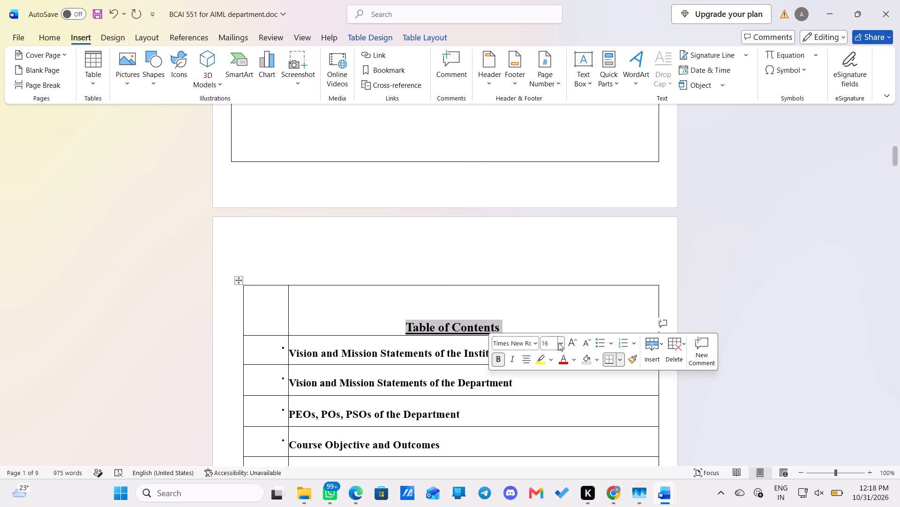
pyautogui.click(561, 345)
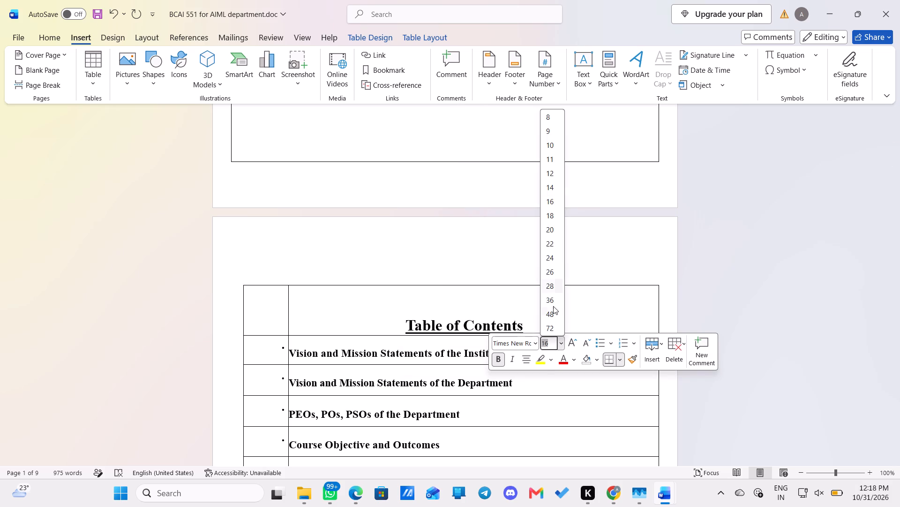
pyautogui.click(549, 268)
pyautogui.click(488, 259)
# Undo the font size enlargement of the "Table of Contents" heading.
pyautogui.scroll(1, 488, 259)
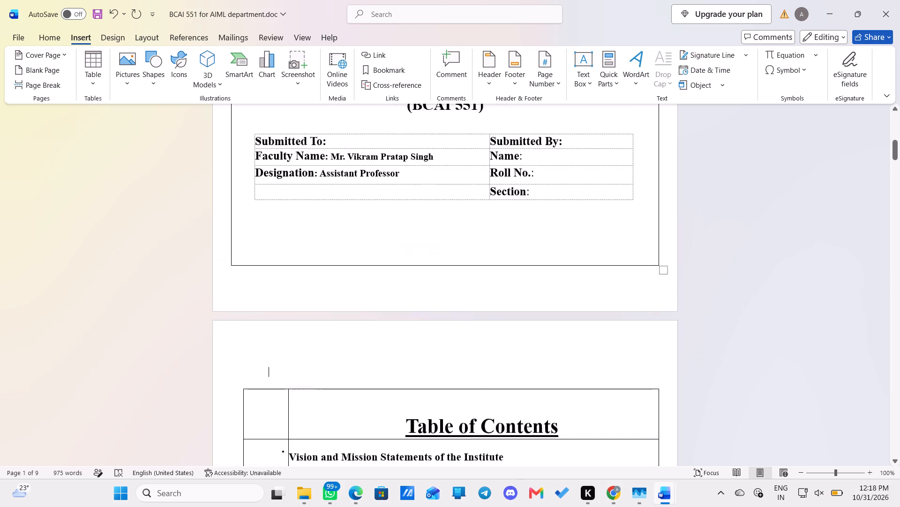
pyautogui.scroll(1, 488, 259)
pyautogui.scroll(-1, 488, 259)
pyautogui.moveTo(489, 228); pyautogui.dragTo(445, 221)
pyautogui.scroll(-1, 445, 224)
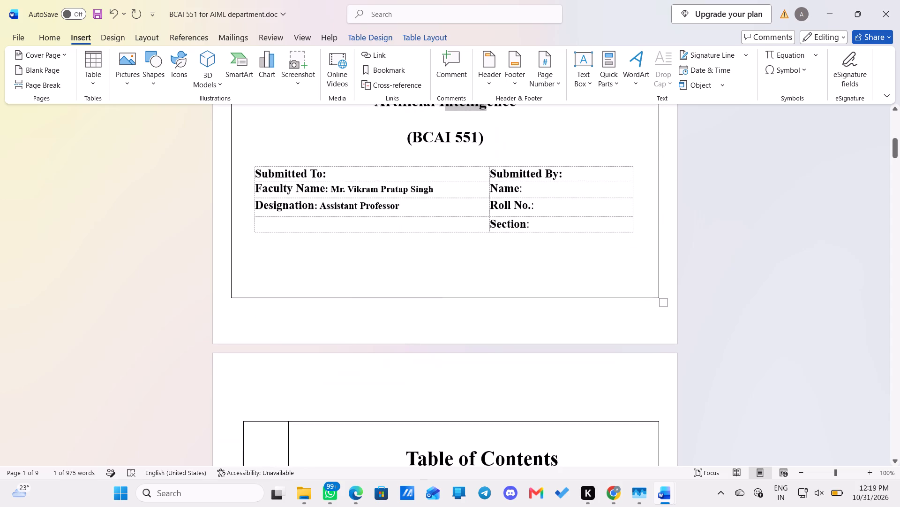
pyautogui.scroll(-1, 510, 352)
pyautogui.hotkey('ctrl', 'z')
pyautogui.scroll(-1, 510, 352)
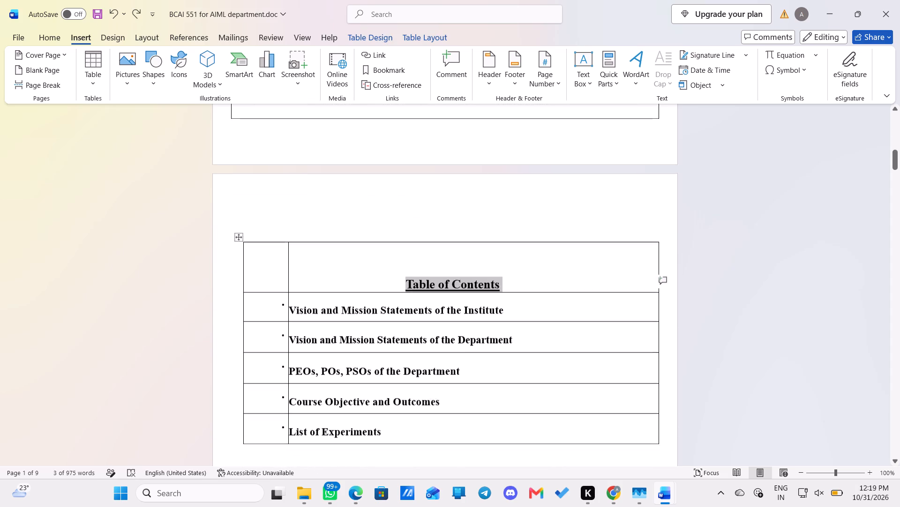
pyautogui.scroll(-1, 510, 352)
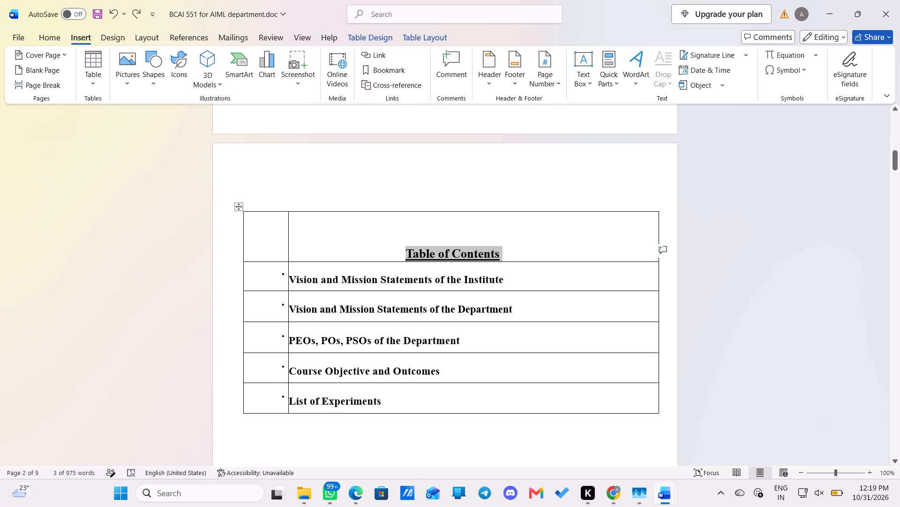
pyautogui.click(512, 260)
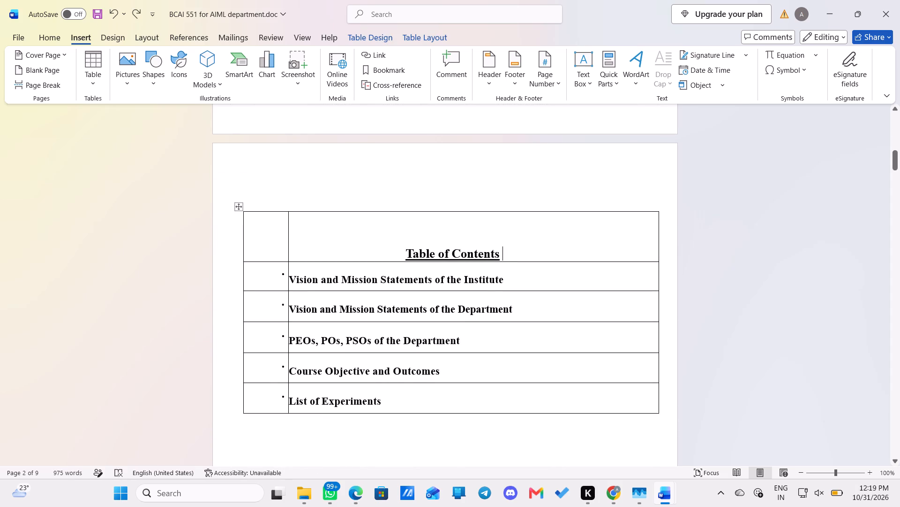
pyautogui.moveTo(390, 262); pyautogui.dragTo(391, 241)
# Set the "Index" heading to font size 16 and center it within its table cell.
pyautogui.scroll(-3, 391, 241)
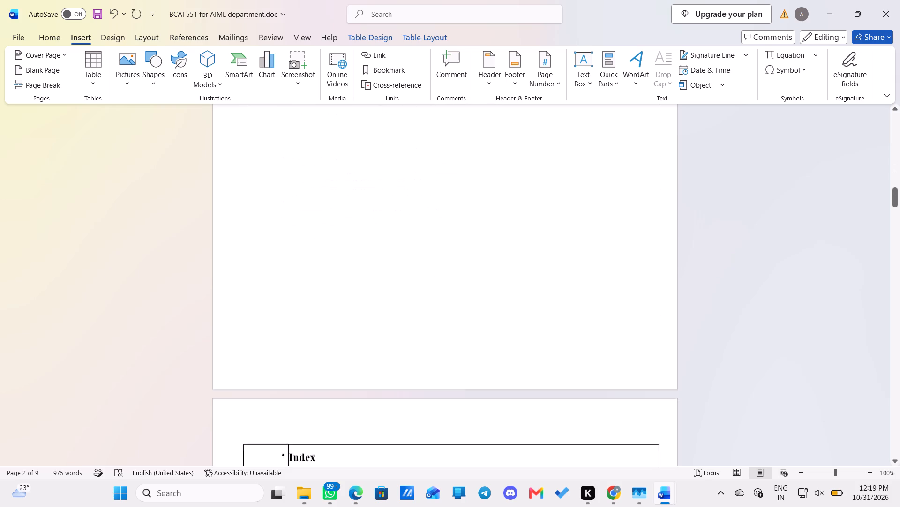
pyautogui.moveTo(331, 185); pyautogui.dragTo(260, 169)
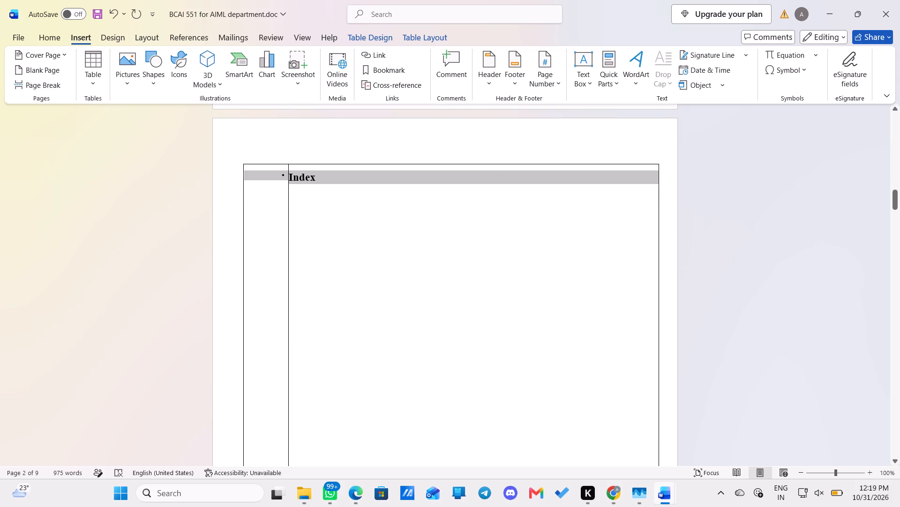
pyautogui.moveTo(260, 169); pyautogui.dragTo(261, 170)
pyautogui.click(318, 178)
pyautogui.moveTo(318, 178); pyautogui.dragTo(292, 177)
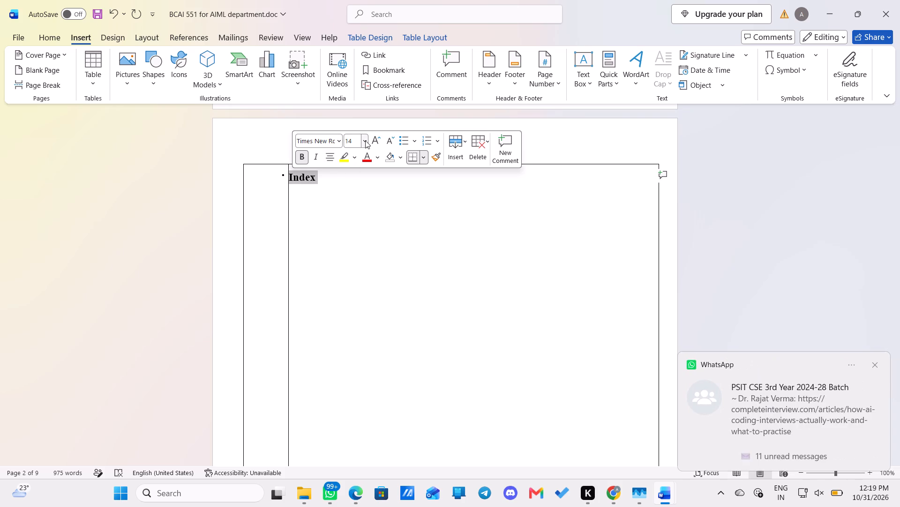
pyautogui.click(365, 140)
pyautogui.click(356, 239)
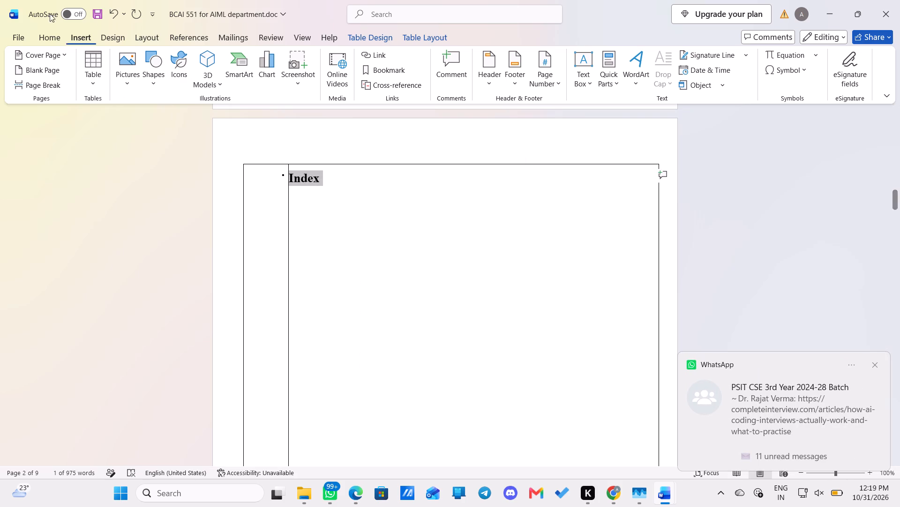
pyautogui.click(53, 40)
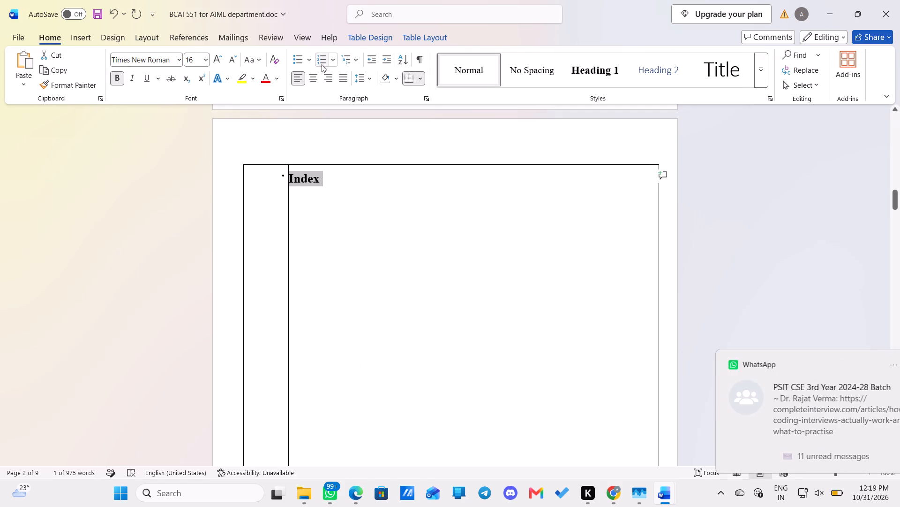
pyautogui.click(314, 79)
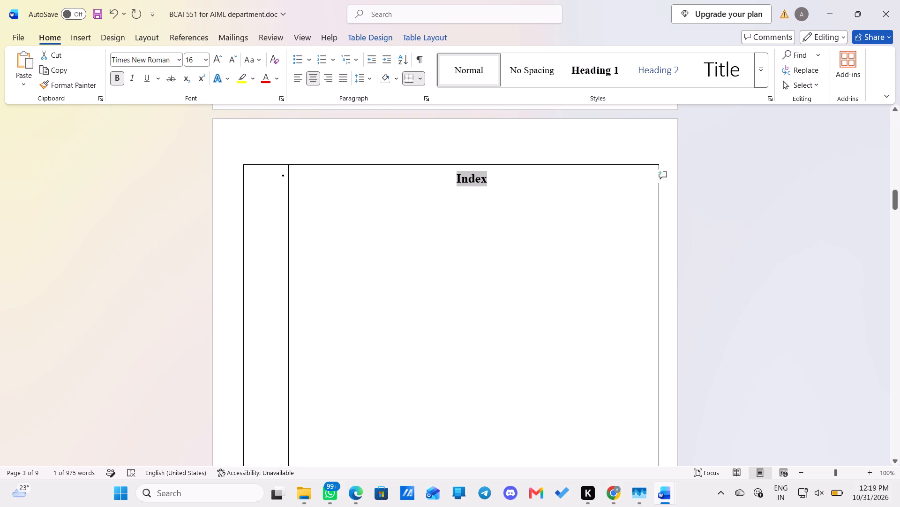
# Delete the bullet from the narrow table cell beside the "Index" heading.
pyautogui.scroll(3, 277, 167)
pyautogui.scroll(-3, 277, 167)
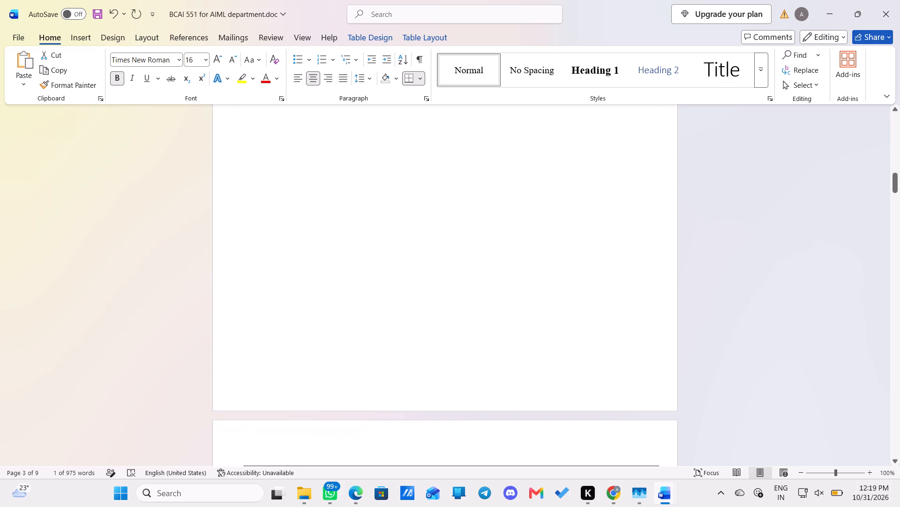
pyautogui.scroll(3, 284, 251)
pyautogui.scroll(-6, 284, 251)
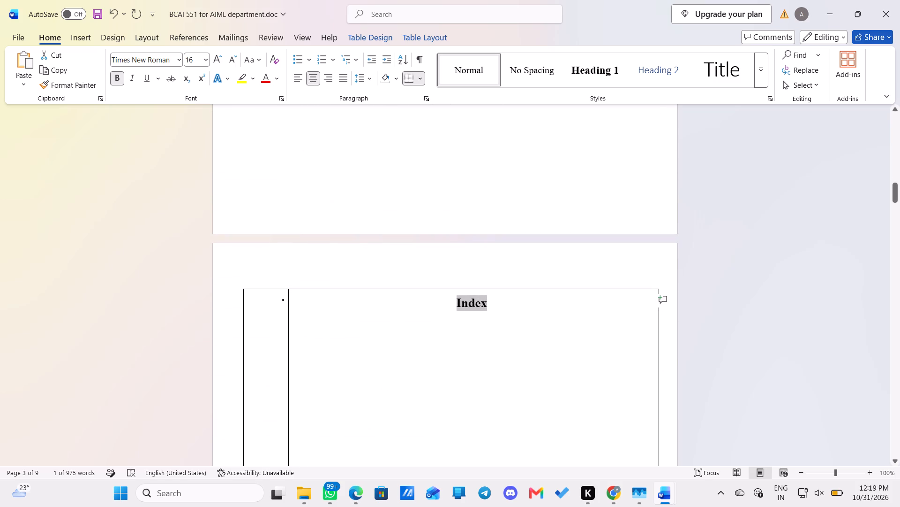
pyautogui.click(287, 306)
pyautogui.click(285, 298)
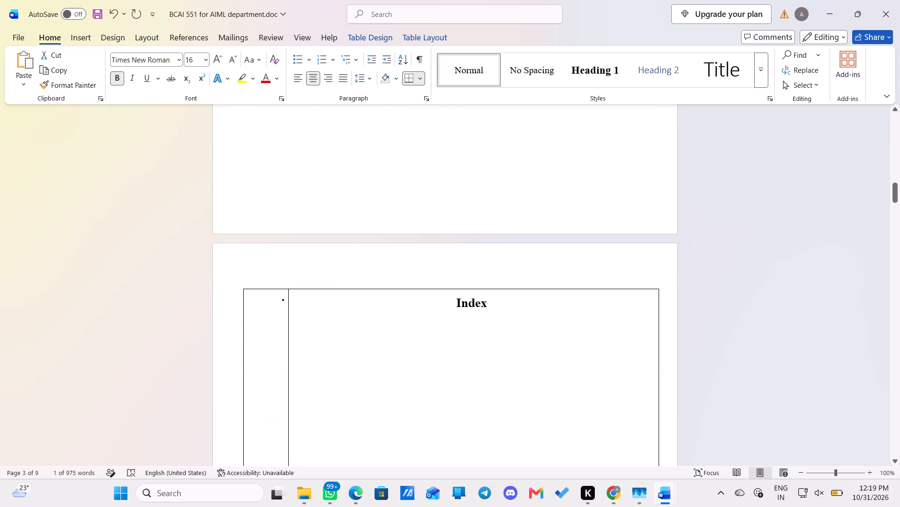
pyautogui.press('BackSpace')
pyautogui.press('BackSpace')
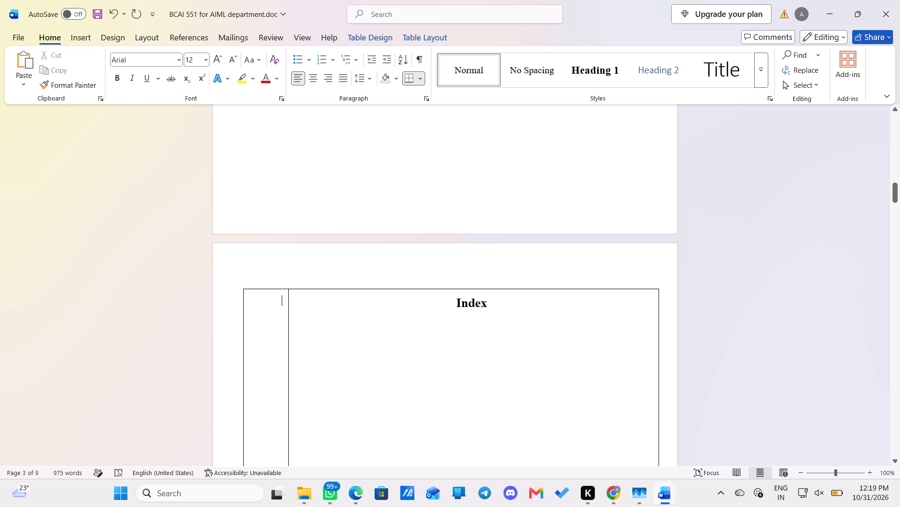
# Toggle the display of table gridlines from the "Index" cell's border options.
pyautogui.rightClick(479, 300)
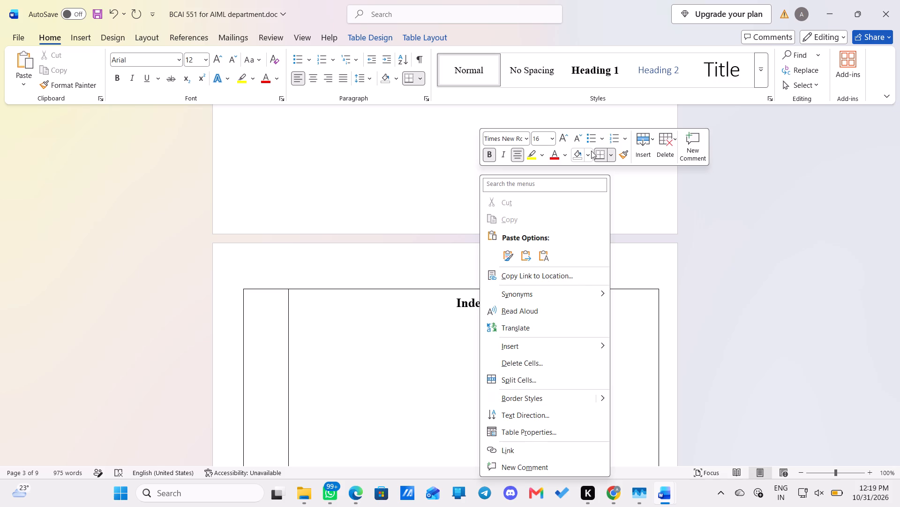
pyautogui.click(615, 155)
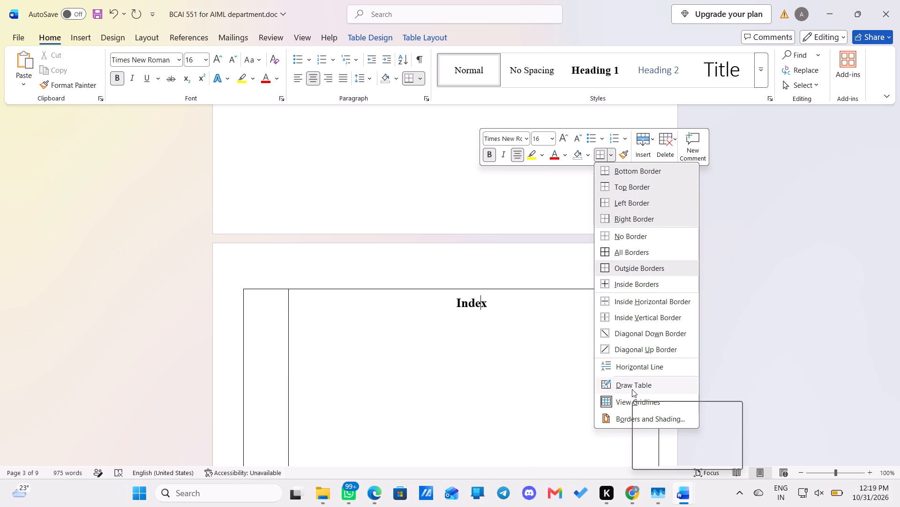
pyautogui.click(631, 403)
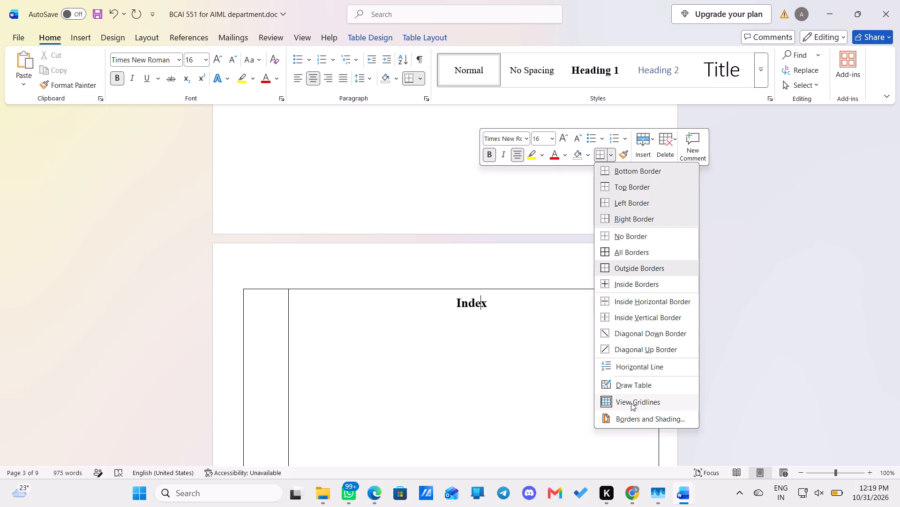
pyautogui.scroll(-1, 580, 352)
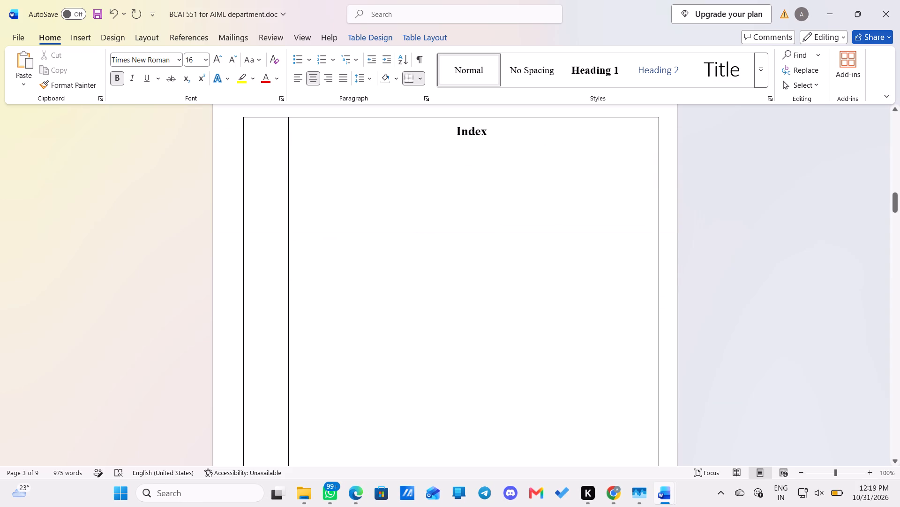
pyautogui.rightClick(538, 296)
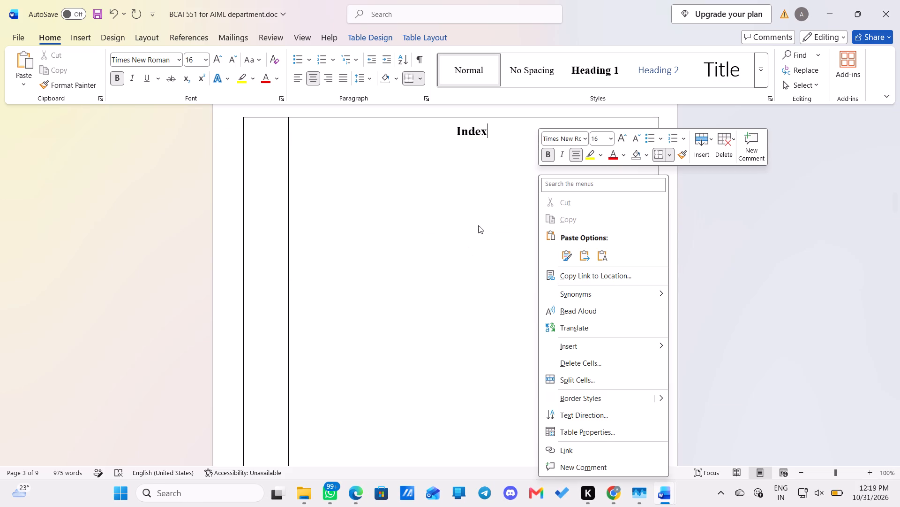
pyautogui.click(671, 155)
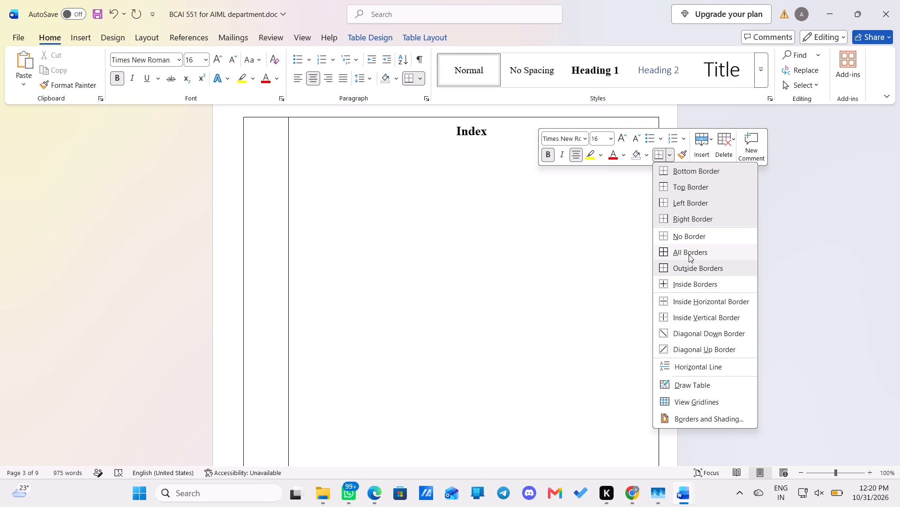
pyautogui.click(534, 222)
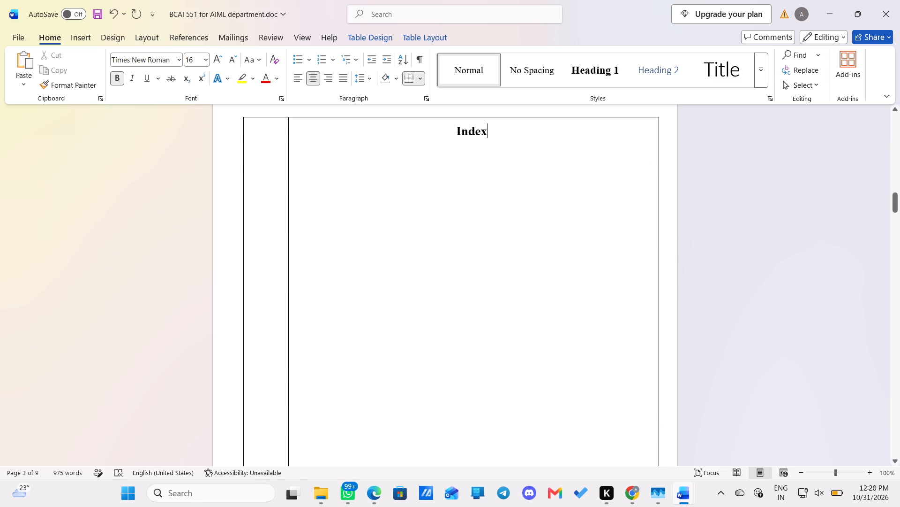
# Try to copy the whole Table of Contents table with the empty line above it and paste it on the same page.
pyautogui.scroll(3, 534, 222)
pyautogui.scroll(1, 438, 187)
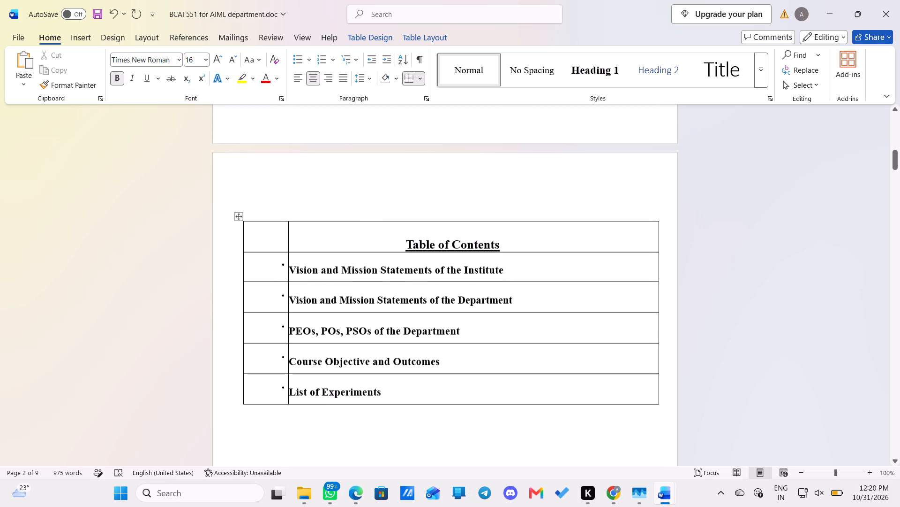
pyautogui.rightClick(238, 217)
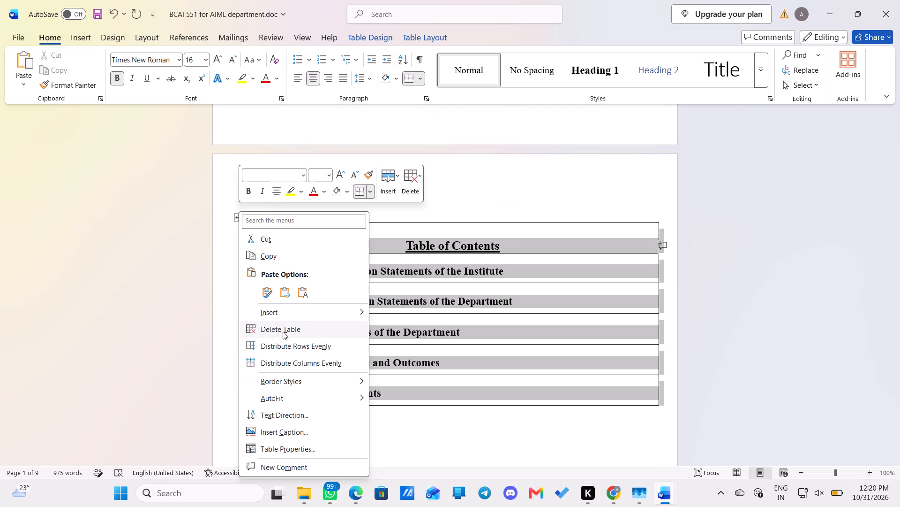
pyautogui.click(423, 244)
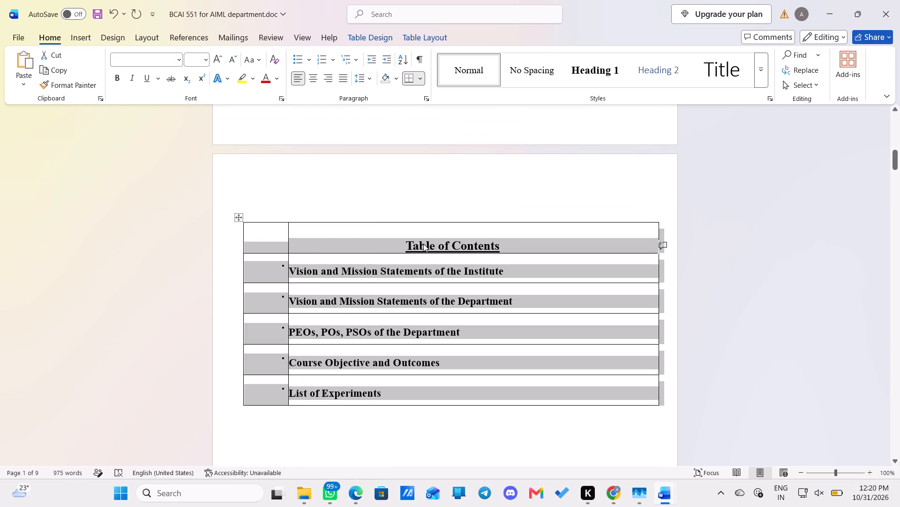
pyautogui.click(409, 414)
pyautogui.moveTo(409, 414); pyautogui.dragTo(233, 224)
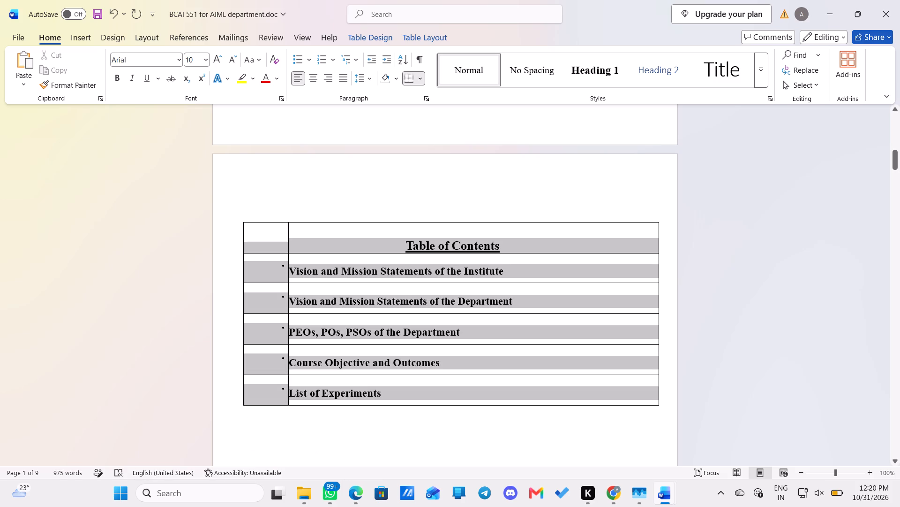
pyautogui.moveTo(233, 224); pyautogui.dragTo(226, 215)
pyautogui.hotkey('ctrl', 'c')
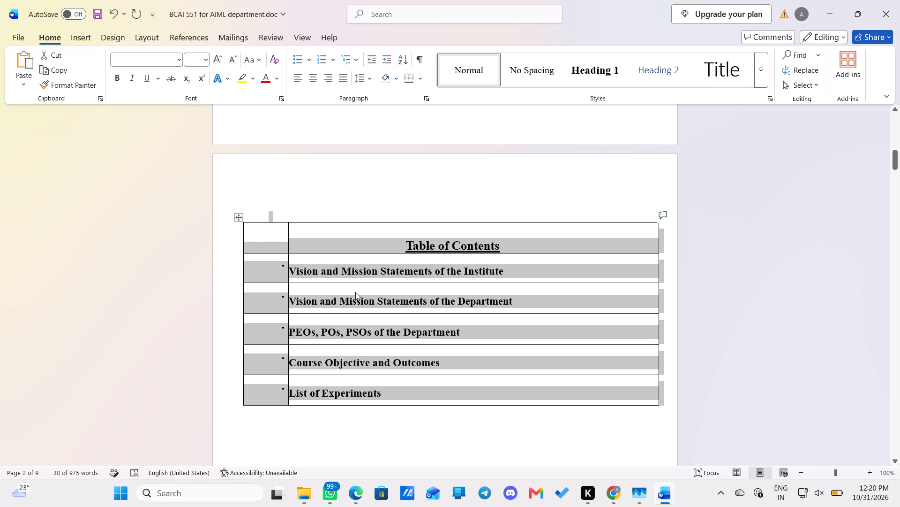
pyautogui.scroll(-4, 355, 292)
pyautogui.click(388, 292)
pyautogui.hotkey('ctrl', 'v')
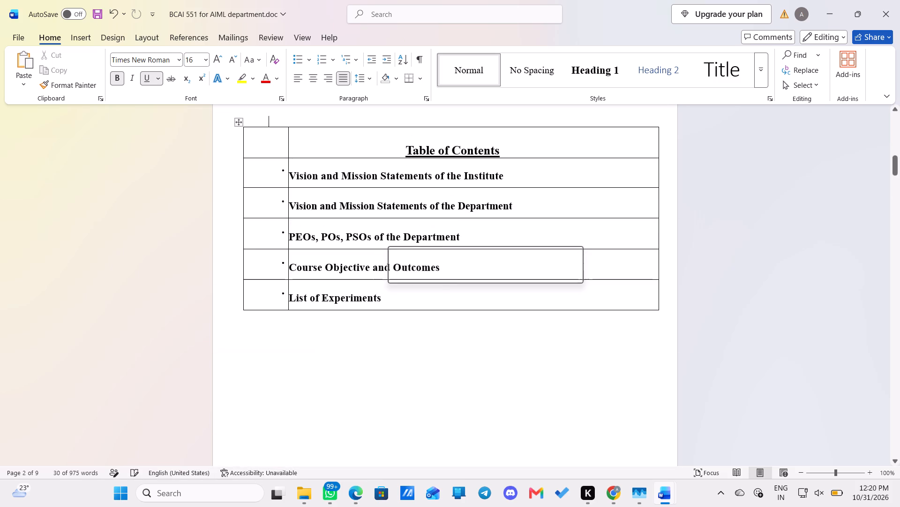
# Examine the cover page, Table of Contents page and Index page for layout problems.
pyautogui.scroll(4, 388, 292)
pyautogui.scroll(-6, 388, 292)
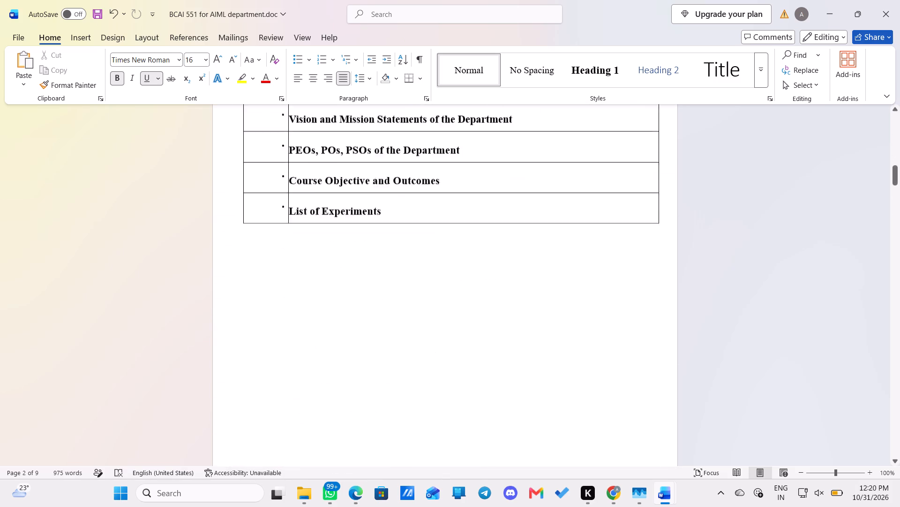
pyautogui.scroll(-4, 388, 292)
pyautogui.scroll(3, 388, 292)
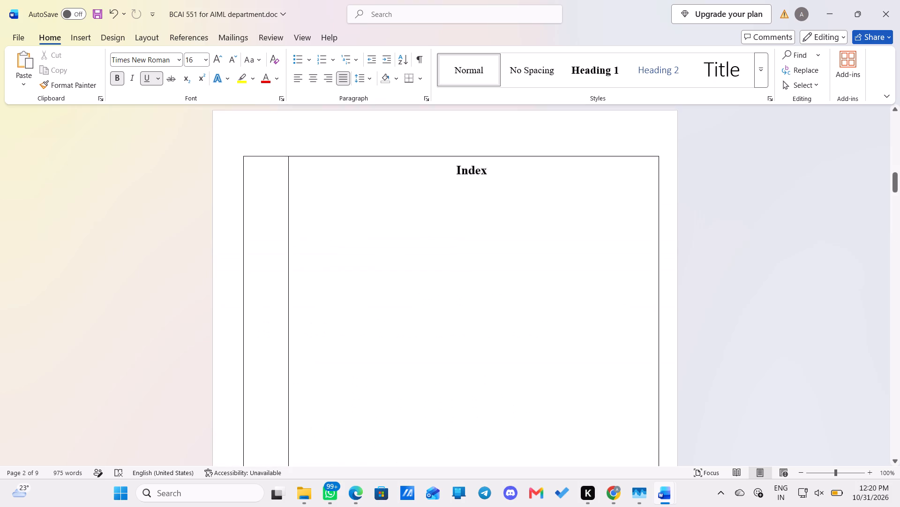
pyautogui.scroll(3, 388, 292)
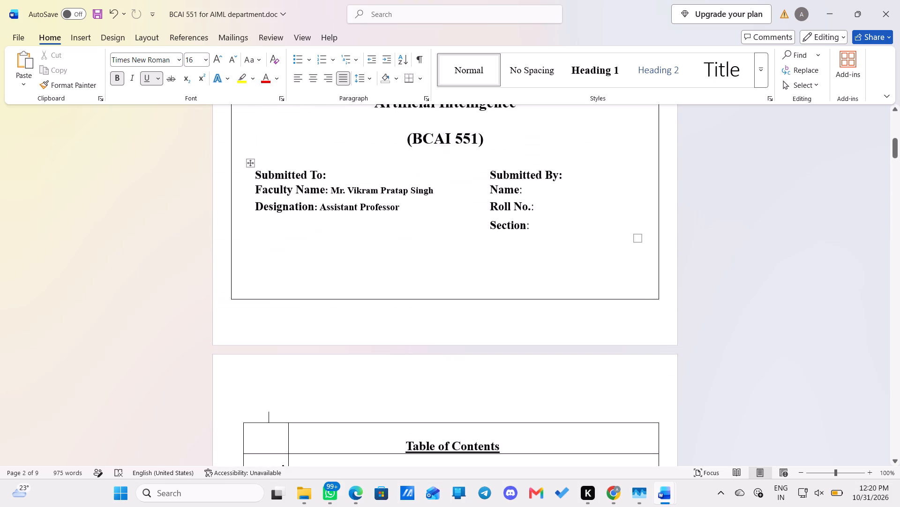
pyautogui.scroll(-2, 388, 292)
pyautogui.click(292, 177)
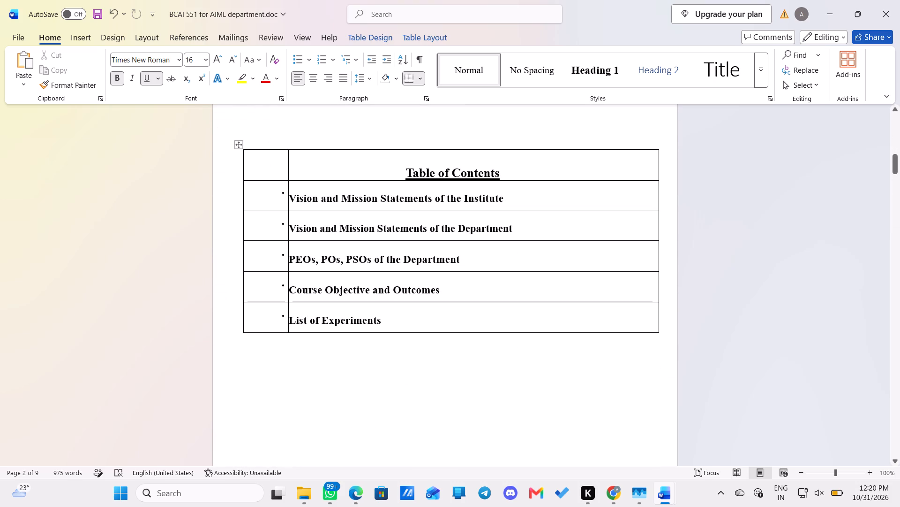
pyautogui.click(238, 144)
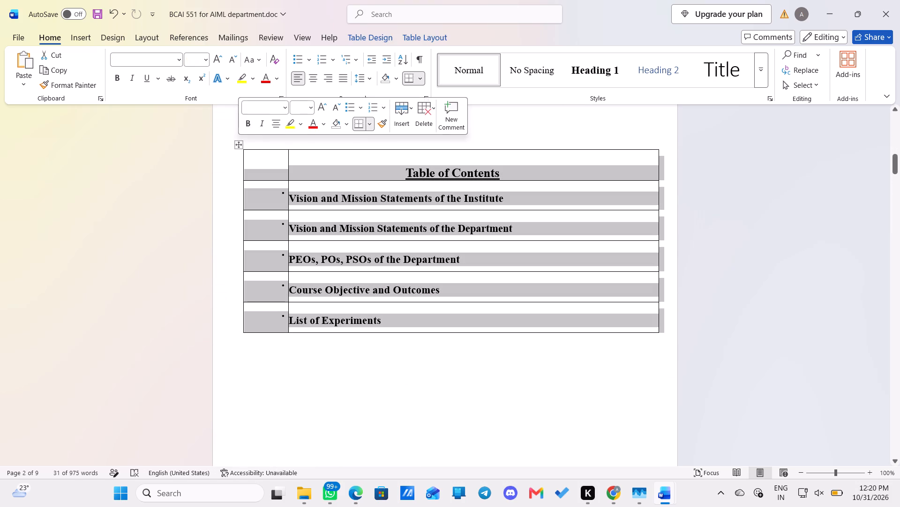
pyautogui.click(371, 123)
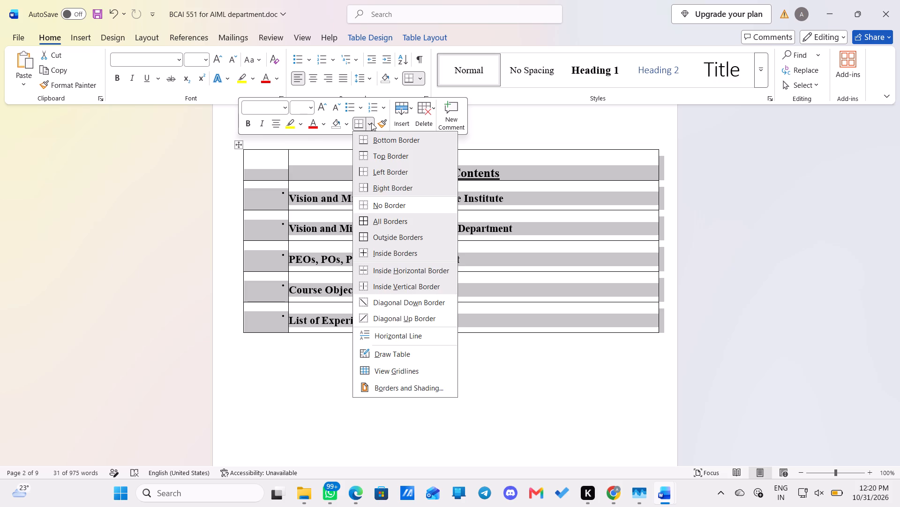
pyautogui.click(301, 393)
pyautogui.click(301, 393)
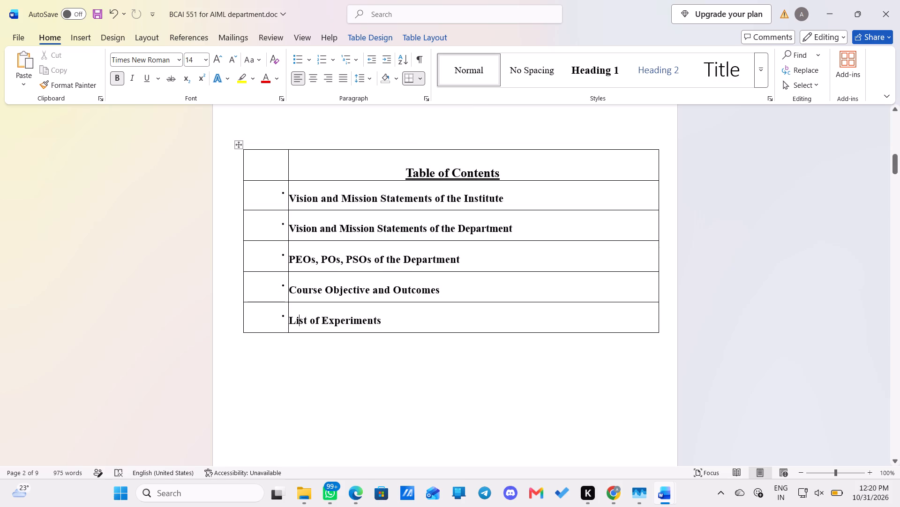
# Copy the whole Table of Contents table together with the empty line above it.
pyautogui.moveTo(217, 129); pyautogui.dragTo(464, 342)
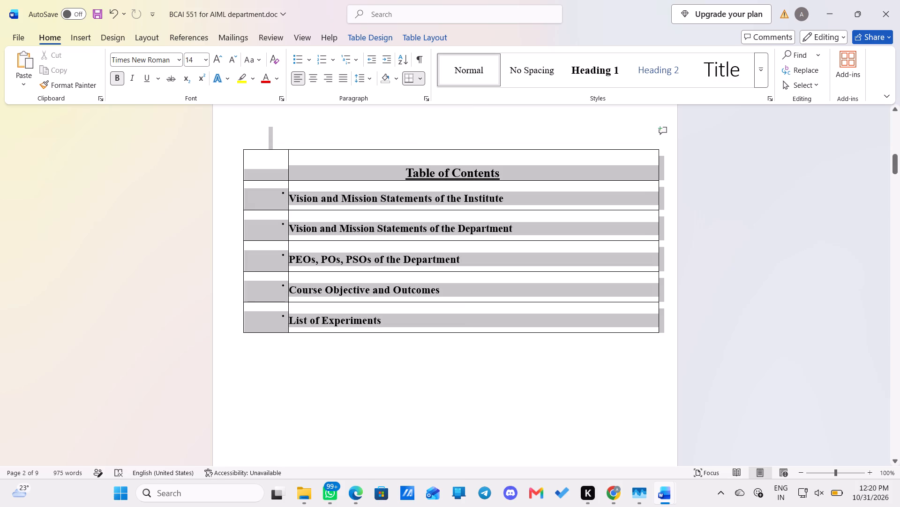
pyautogui.moveTo(464, 342); pyautogui.dragTo(465, 343)
pyautogui.hotkey('ctrl', 'c')
pyautogui.scroll(-5, 465, 343)
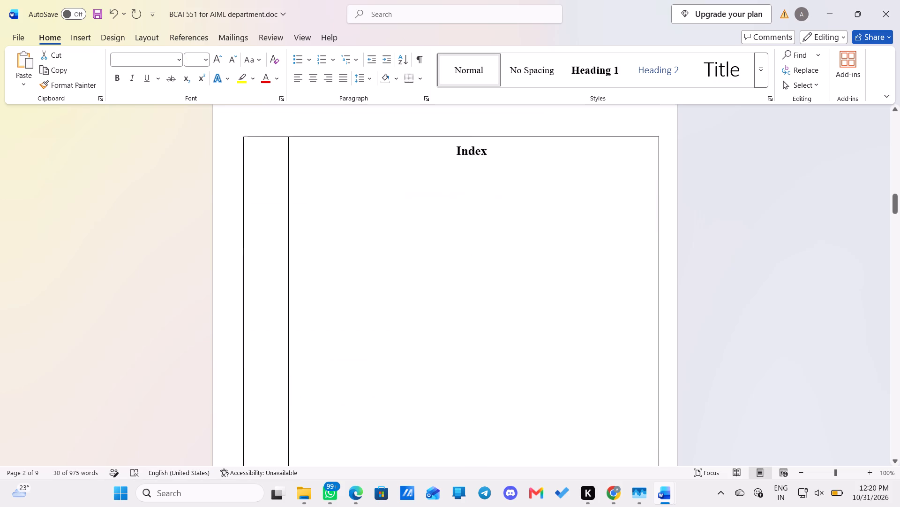
# Delete the empty lines below the Index heading inside the Index cell.
pyautogui.click(391, 224)
pyautogui.scroll(1, 343, 154)
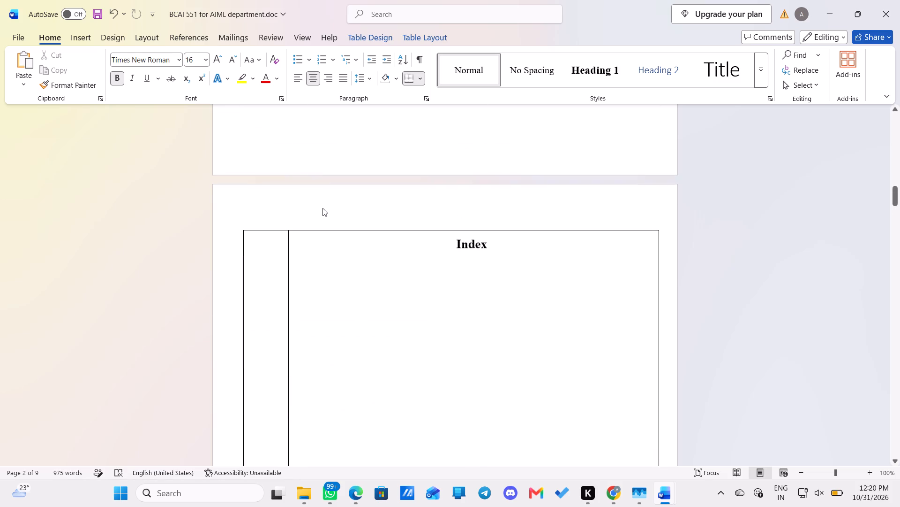
pyautogui.moveTo(322, 208); pyautogui.dragTo(322, 344)
pyautogui.doubleClick(322, 344)
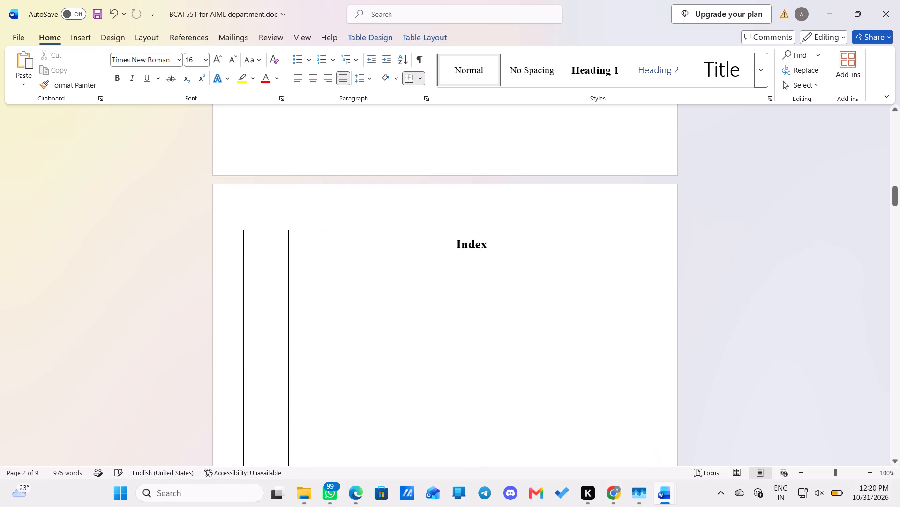
pyautogui.press('BackSpace')
pyautogui.press('BackSpace')
pyautogui.press('BackSpace')
pyautogui.press('BackSpace')
pyautogui.press('BackSpace')
pyautogui.press('BackSpace')
pyautogui.press('BackSpace')
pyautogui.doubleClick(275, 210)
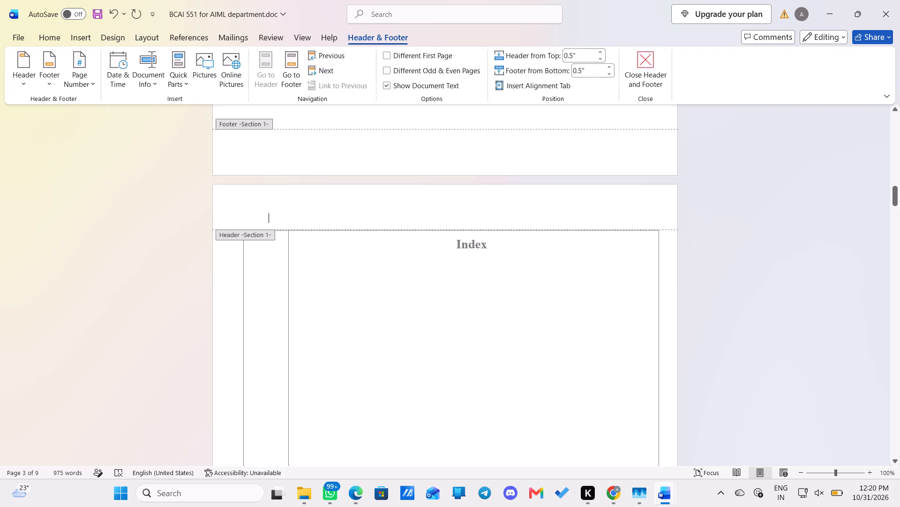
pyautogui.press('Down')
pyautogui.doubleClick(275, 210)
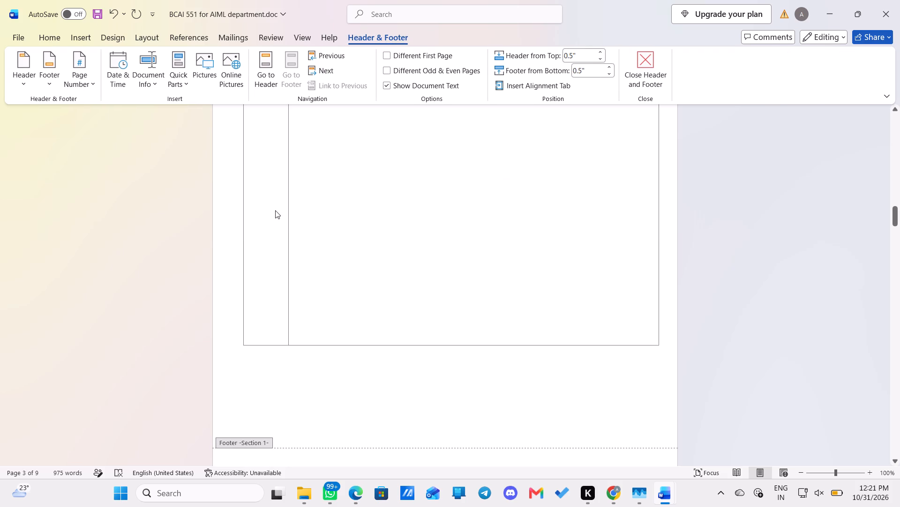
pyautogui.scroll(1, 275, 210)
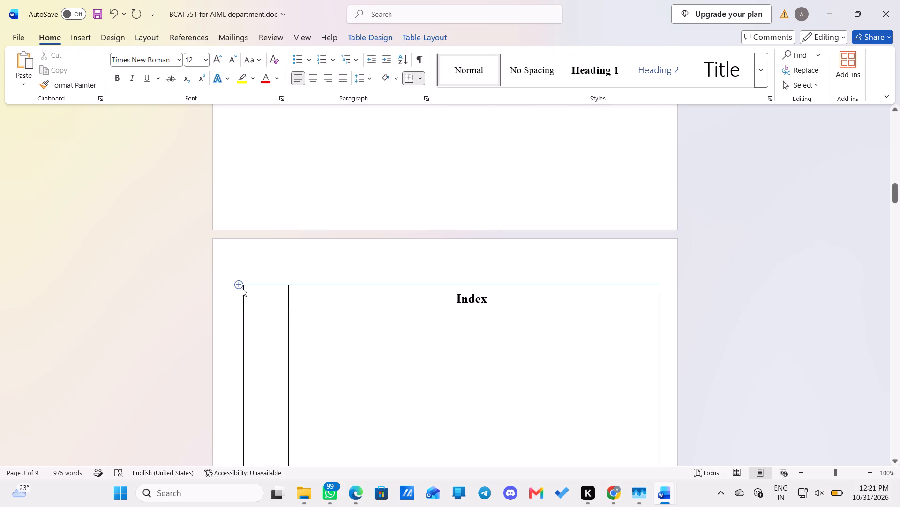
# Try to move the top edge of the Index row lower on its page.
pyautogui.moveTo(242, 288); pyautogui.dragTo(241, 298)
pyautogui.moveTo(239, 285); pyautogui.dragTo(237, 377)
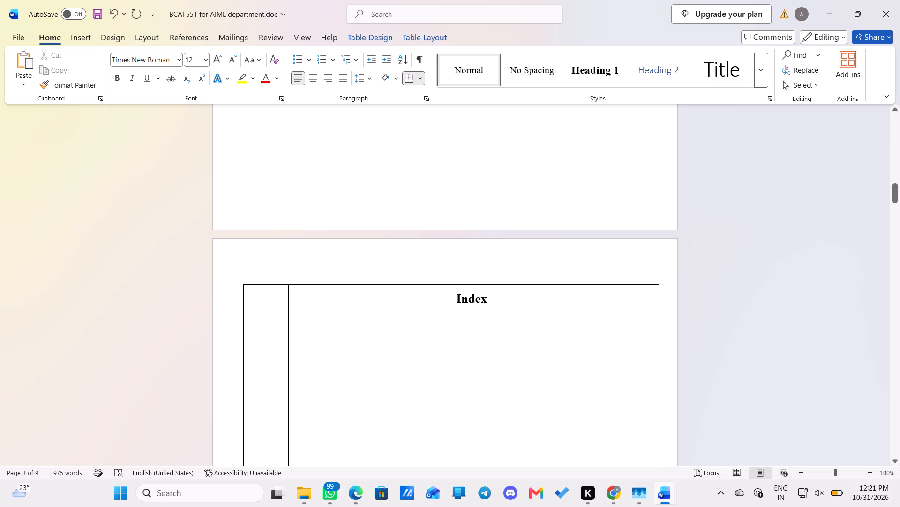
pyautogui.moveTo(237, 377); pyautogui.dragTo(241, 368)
# Examine the Index row's extent and the empty space between the Table of Contents rows and the Index page.
pyautogui.scroll(-1, 241, 368)
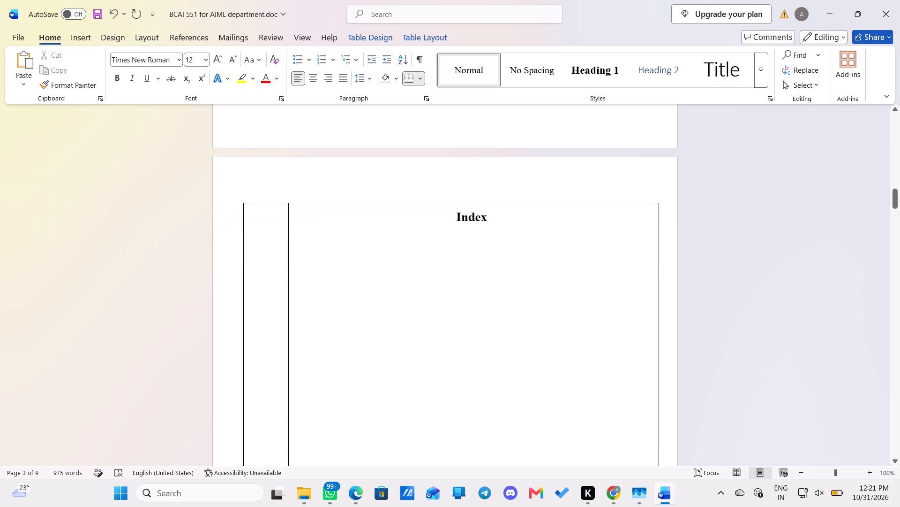
pyautogui.scroll(-1, 241, 368)
pyautogui.scroll(-1, 275, 468)
pyautogui.scroll(-1, 293, 379)
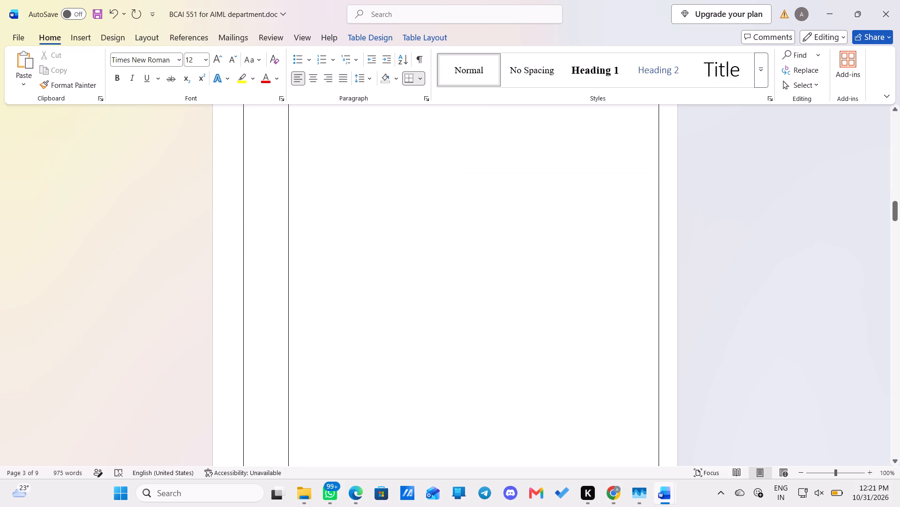
pyautogui.scroll(-1, 293, 379)
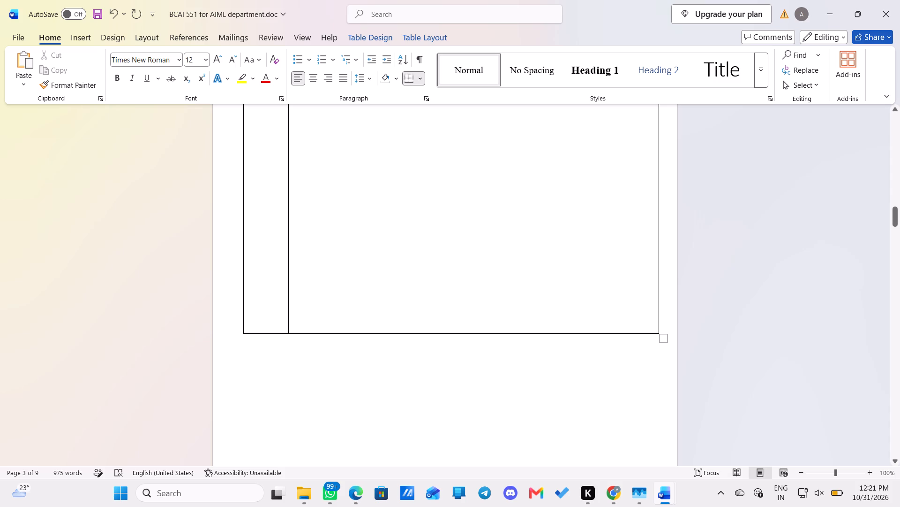
pyautogui.scroll(4, 310, 334)
pyautogui.scroll(-1, 306, 333)
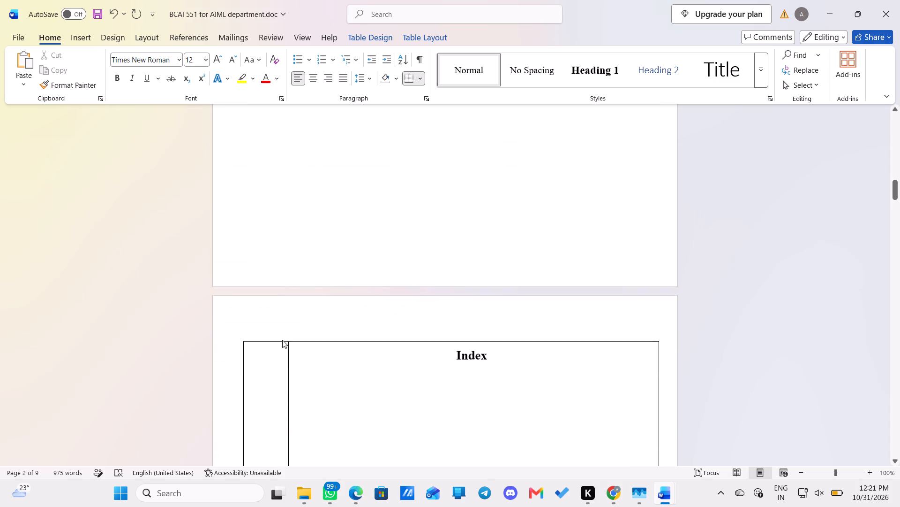
pyautogui.click(292, 245)
pyautogui.doubleClick(297, 203)
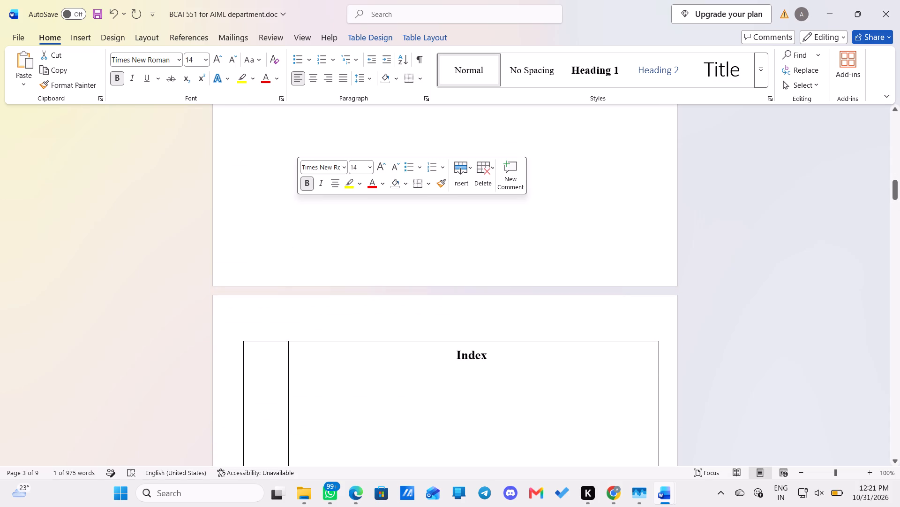
pyautogui.click(297, 203)
pyautogui.scroll(1, 297, 203)
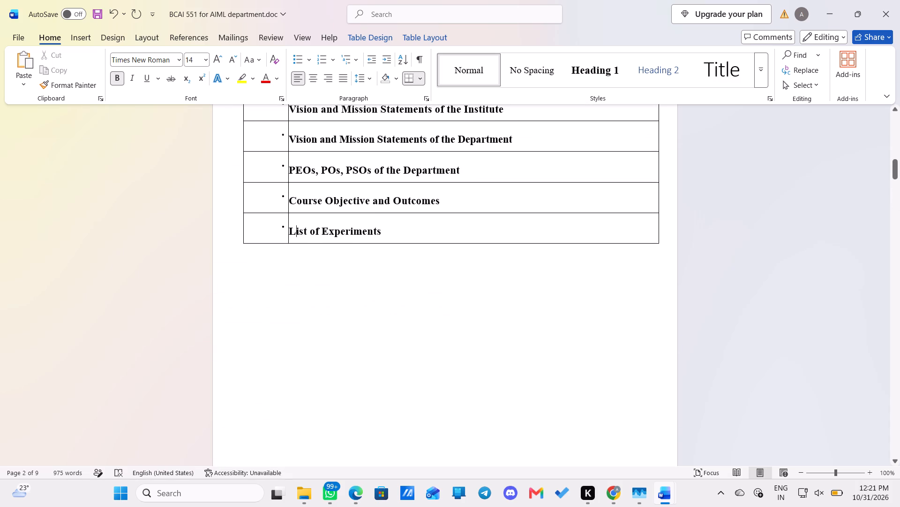
pyautogui.press('Down')
pyautogui.scroll(1, 297, 203)
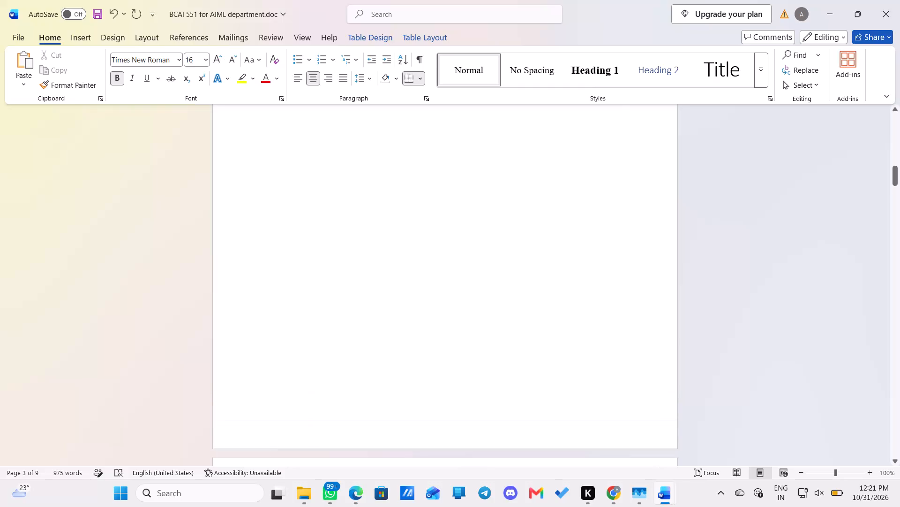
pyautogui.scroll(1, 297, 203)
pyautogui.scroll(-4, 297, 203)
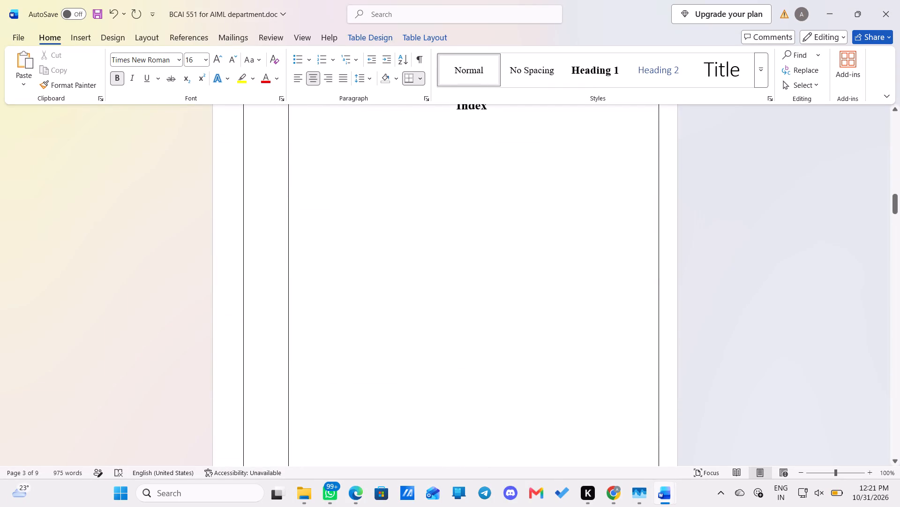
pyautogui.scroll(1, 331, 156)
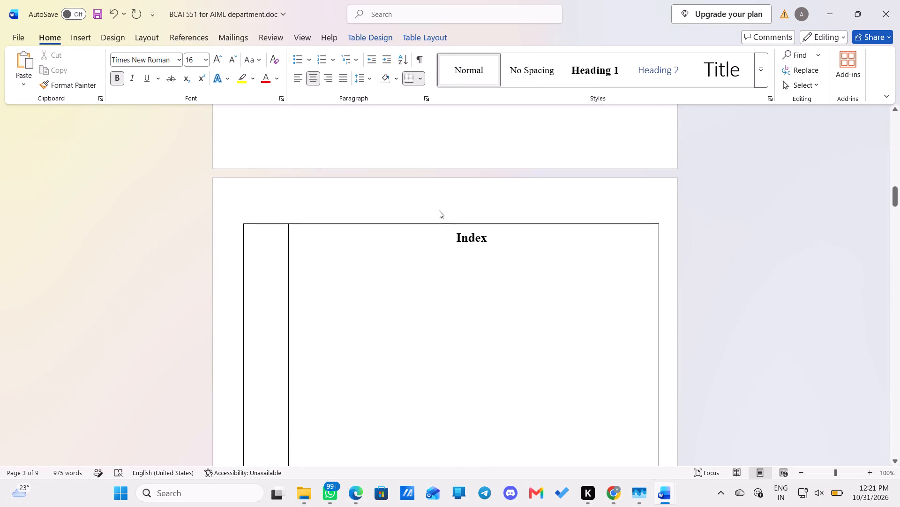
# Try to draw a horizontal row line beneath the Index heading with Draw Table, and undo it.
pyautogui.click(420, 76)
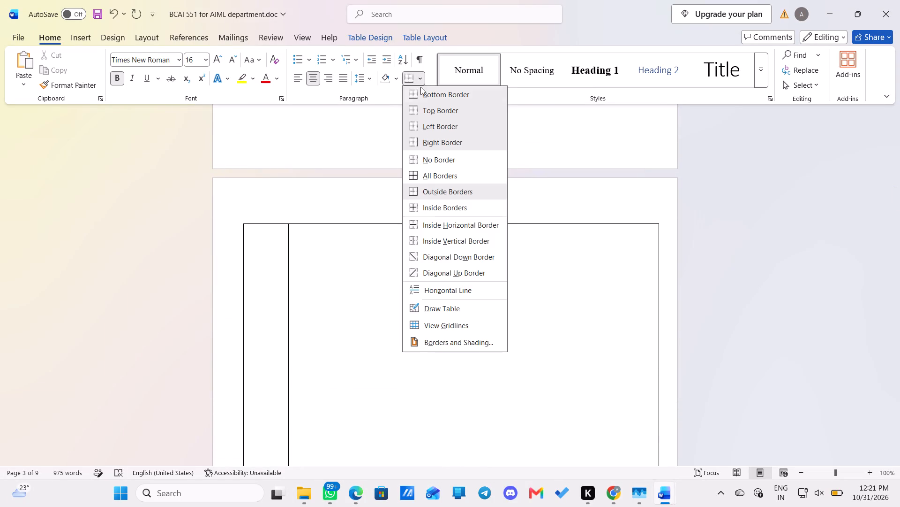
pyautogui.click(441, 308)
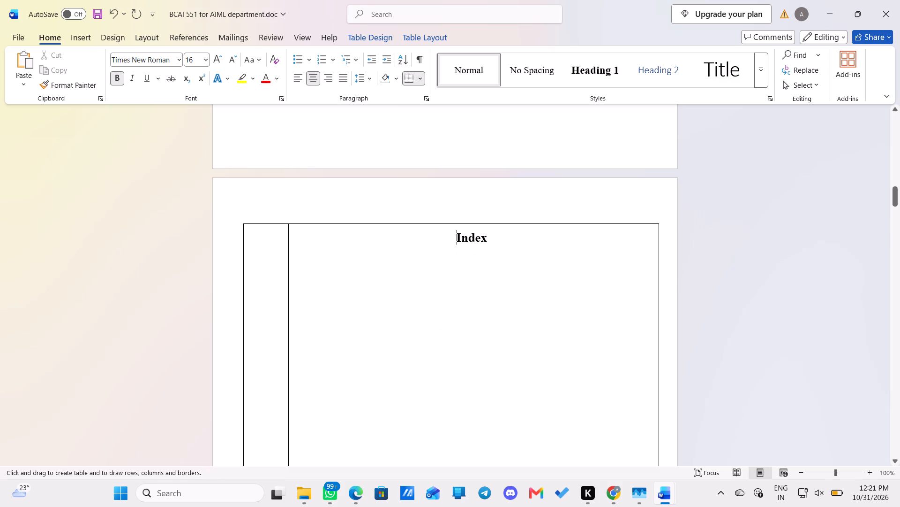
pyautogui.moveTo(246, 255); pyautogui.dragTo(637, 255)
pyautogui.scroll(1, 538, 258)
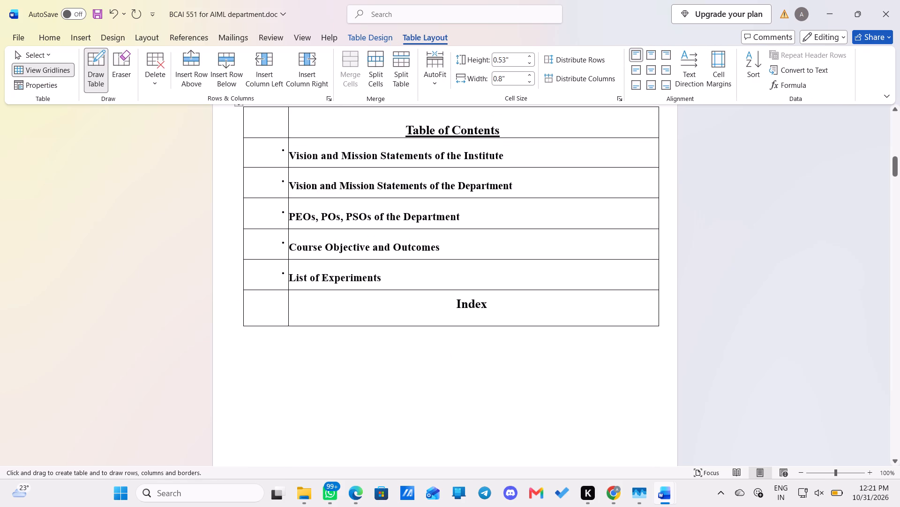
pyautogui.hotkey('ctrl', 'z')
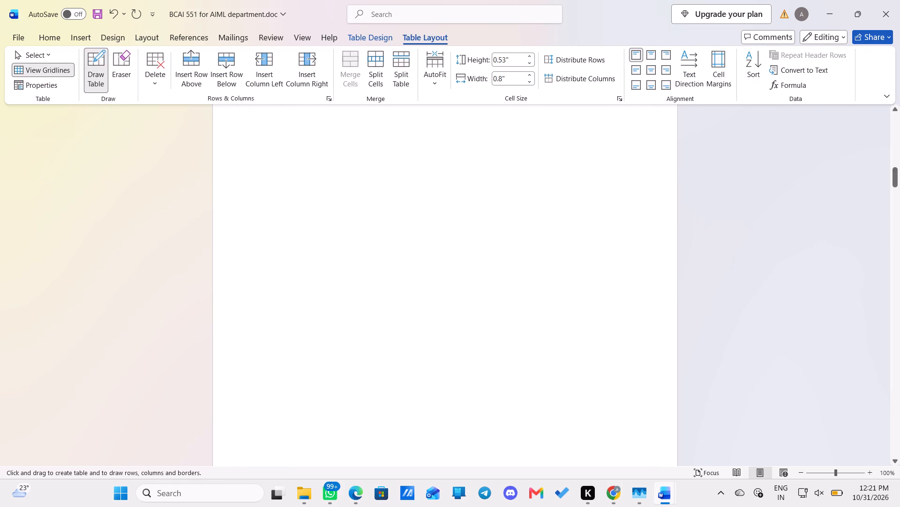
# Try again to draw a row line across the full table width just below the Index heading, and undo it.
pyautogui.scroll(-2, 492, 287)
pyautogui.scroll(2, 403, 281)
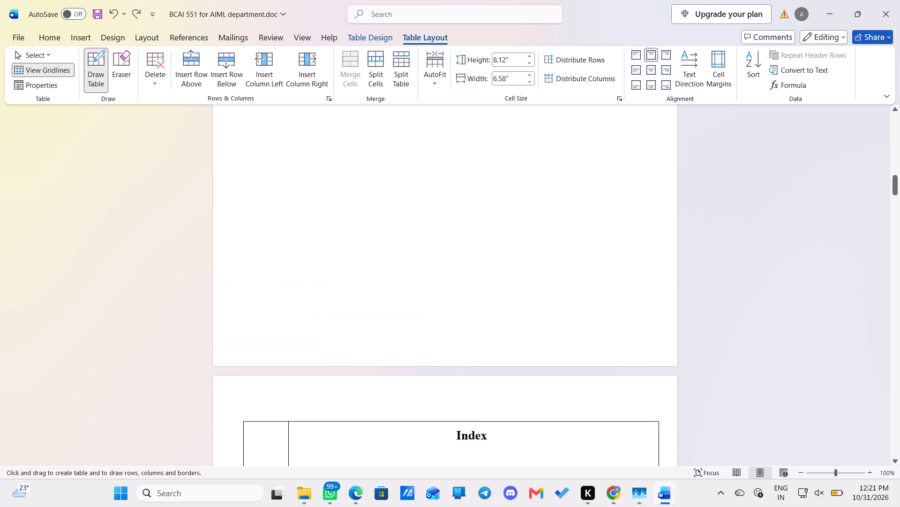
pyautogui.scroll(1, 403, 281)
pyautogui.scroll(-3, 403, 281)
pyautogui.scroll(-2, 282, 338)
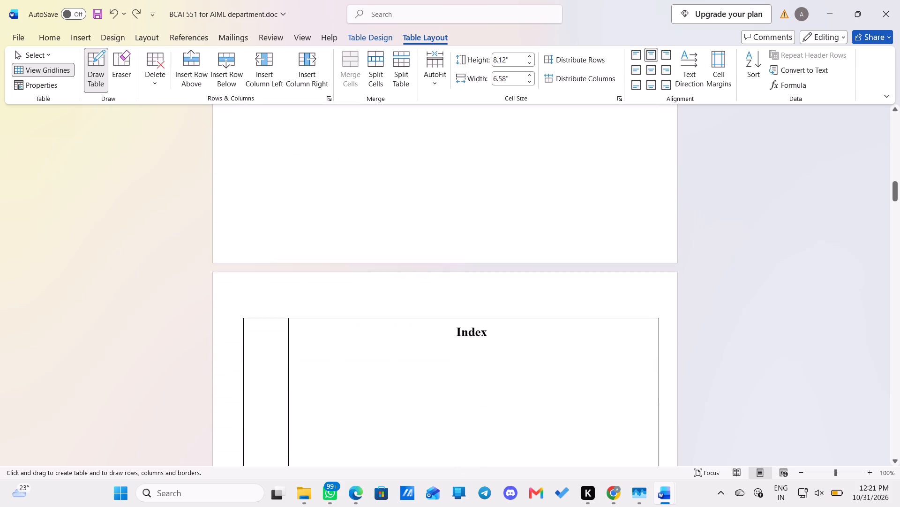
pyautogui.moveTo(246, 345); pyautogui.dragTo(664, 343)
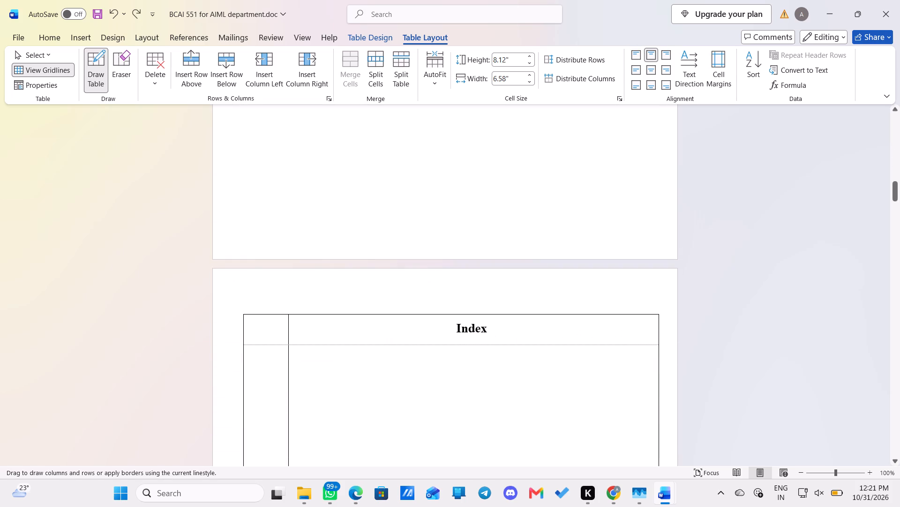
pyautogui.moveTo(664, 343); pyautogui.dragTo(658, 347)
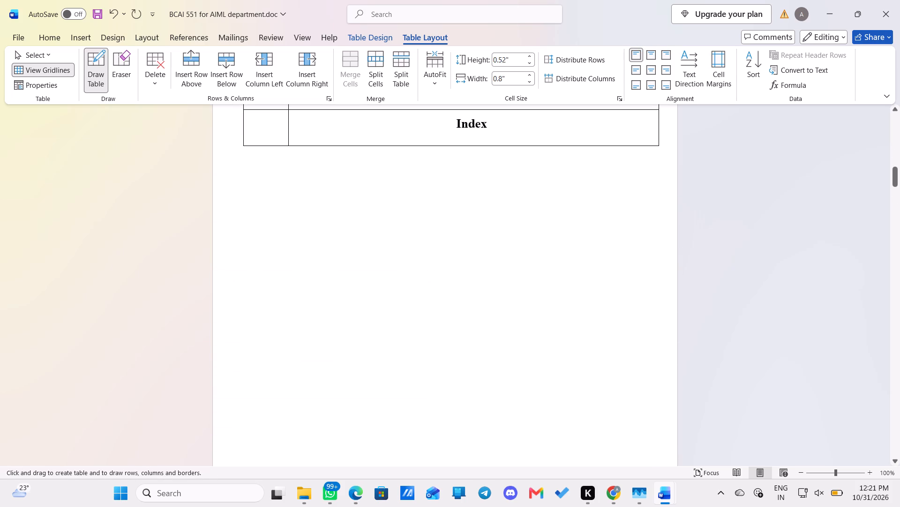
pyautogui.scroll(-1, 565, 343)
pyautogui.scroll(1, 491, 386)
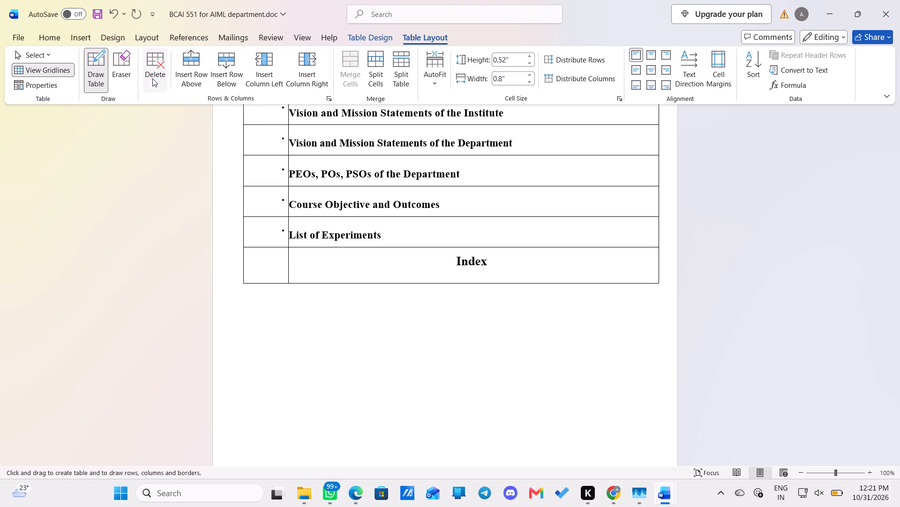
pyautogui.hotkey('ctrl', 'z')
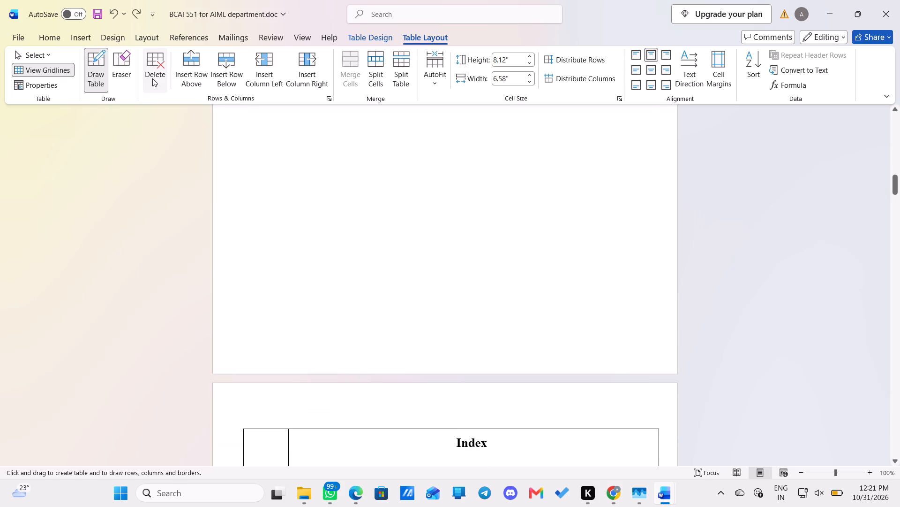
# Insert a new table row above the Index row.
pyautogui.scroll(-1, 152, 78)
pyautogui.click(193, 75)
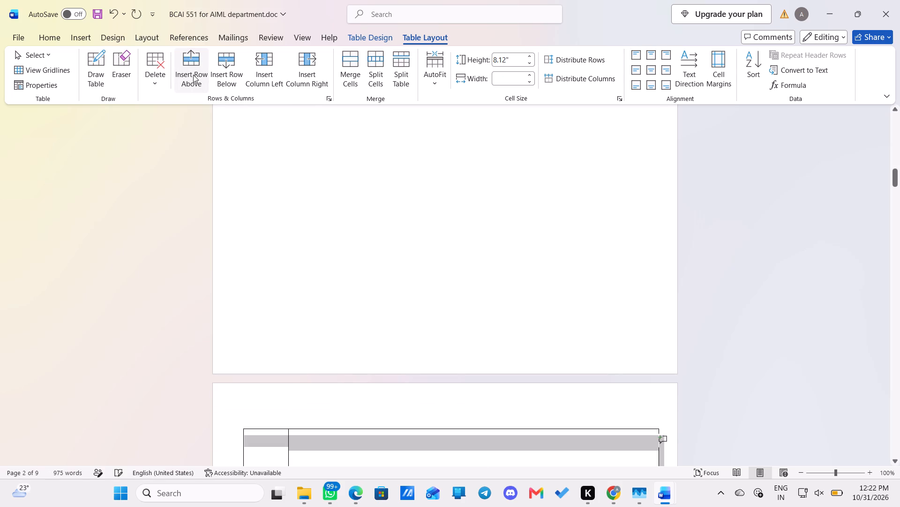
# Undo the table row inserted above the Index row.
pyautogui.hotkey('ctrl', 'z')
# Insert a new table row below the Index row and check how it lies across the pages.
pyautogui.click(222, 68)
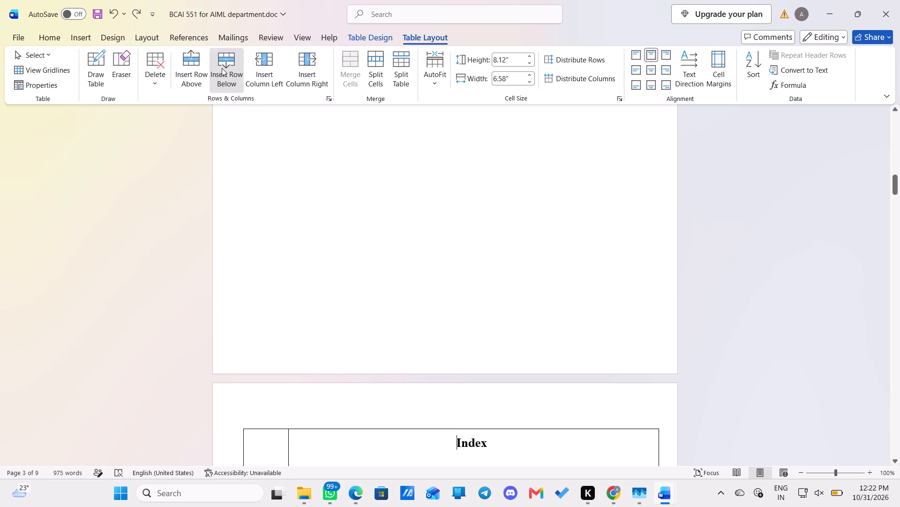
pyautogui.scroll(-2, 222, 68)
pyautogui.scroll(-1, 302, 206)
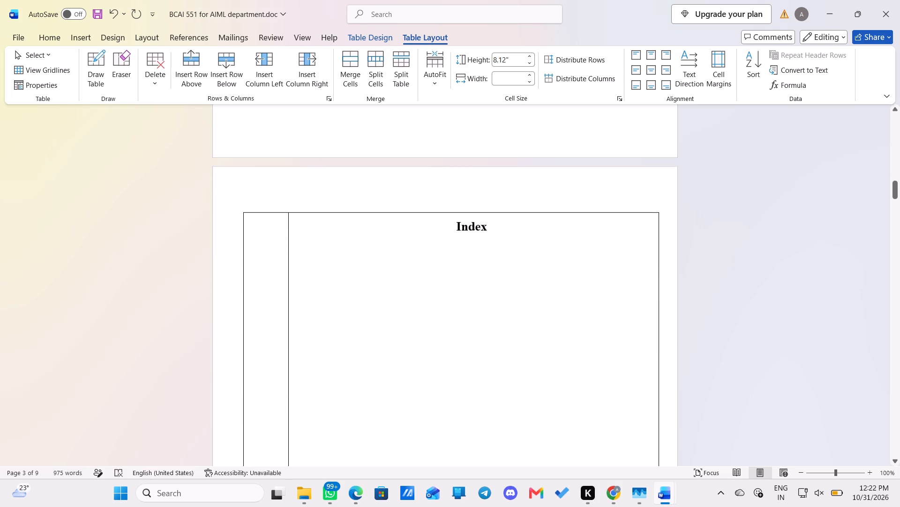
pyautogui.scroll(6, 302, 206)
pyautogui.scroll(-1, 302, 206)
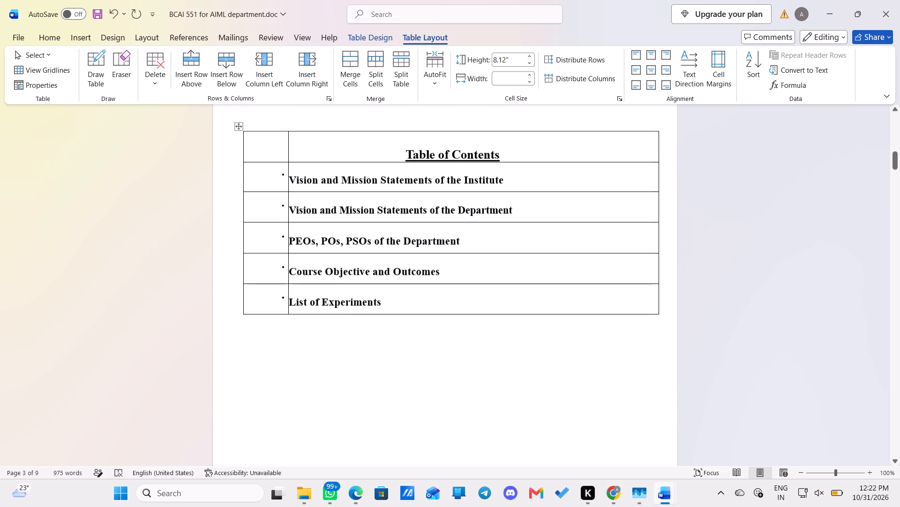
pyautogui.scroll(-7, 302, 206)
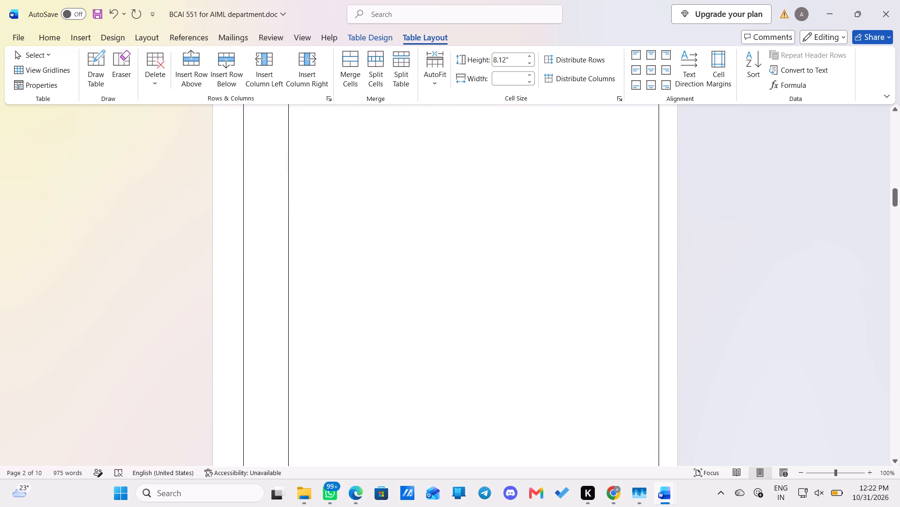
pyautogui.scroll(1, 444, 106)
# Insert another table row directly below the Index row.
pyautogui.click(491, 223)
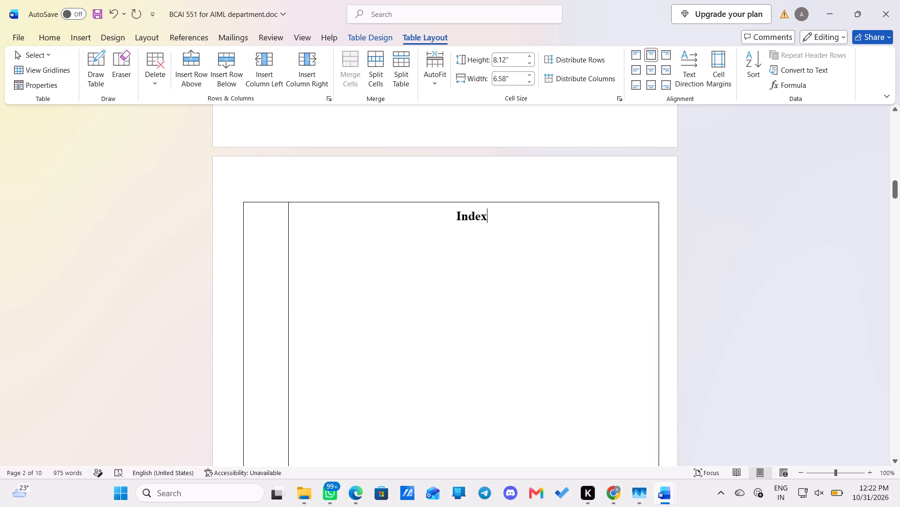
pyautogui.click(491, 223)
pyautogui.click(223, 77)
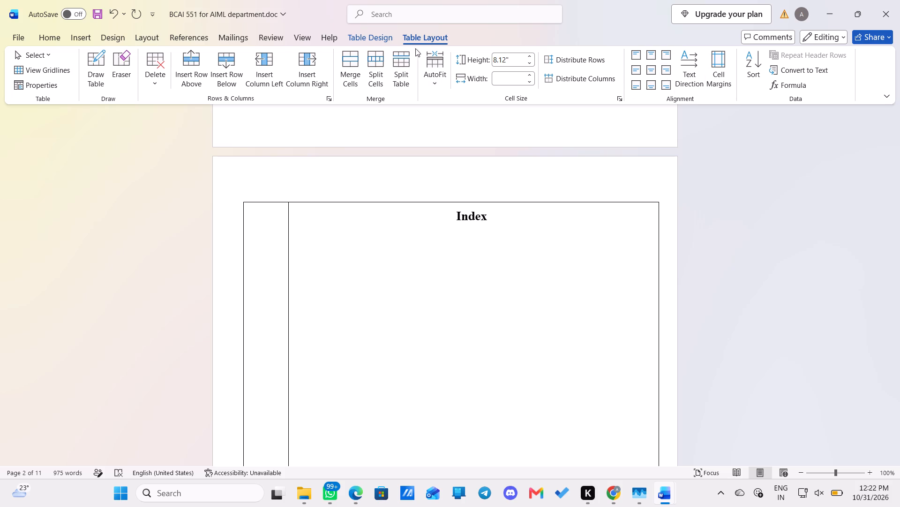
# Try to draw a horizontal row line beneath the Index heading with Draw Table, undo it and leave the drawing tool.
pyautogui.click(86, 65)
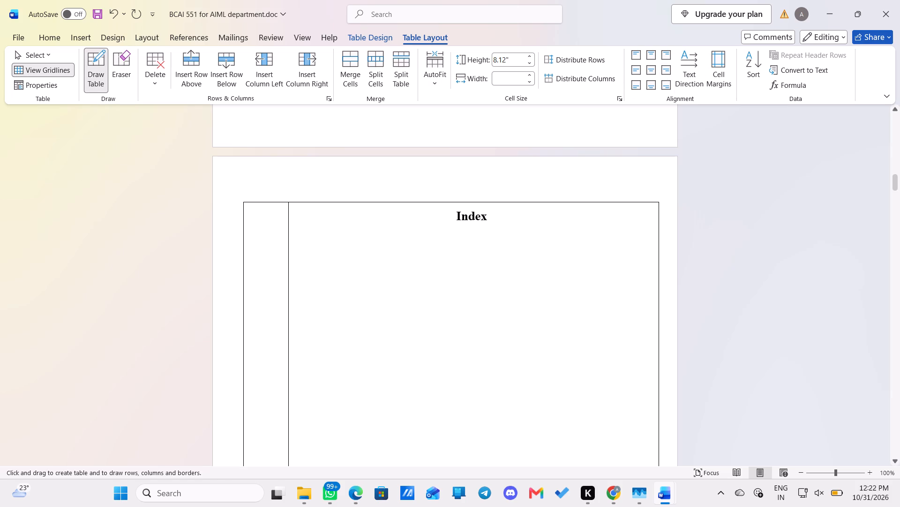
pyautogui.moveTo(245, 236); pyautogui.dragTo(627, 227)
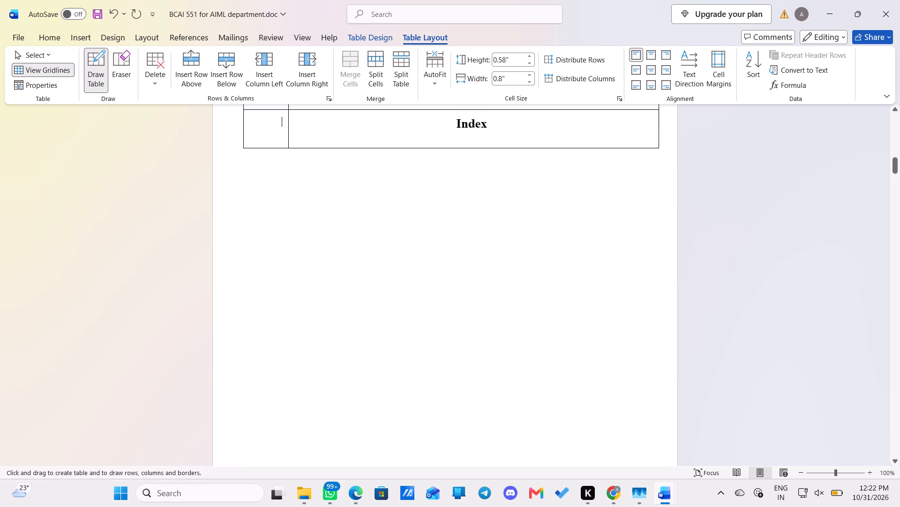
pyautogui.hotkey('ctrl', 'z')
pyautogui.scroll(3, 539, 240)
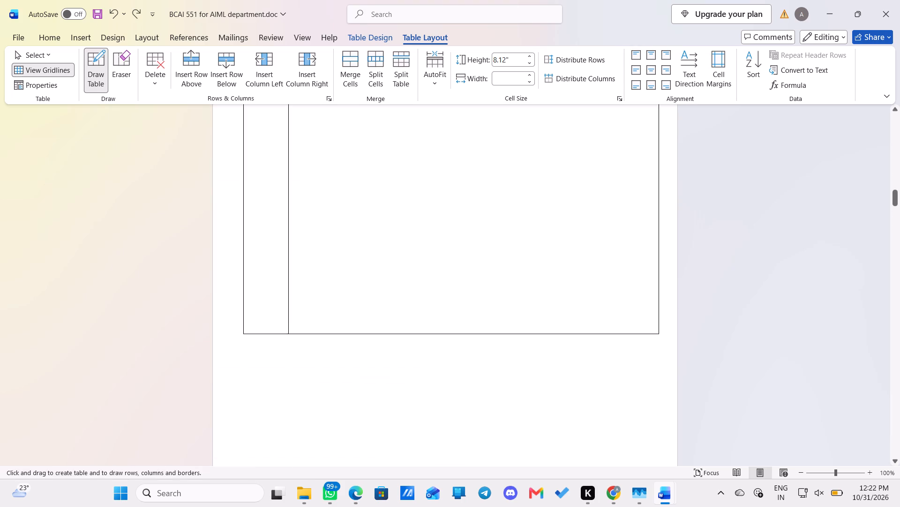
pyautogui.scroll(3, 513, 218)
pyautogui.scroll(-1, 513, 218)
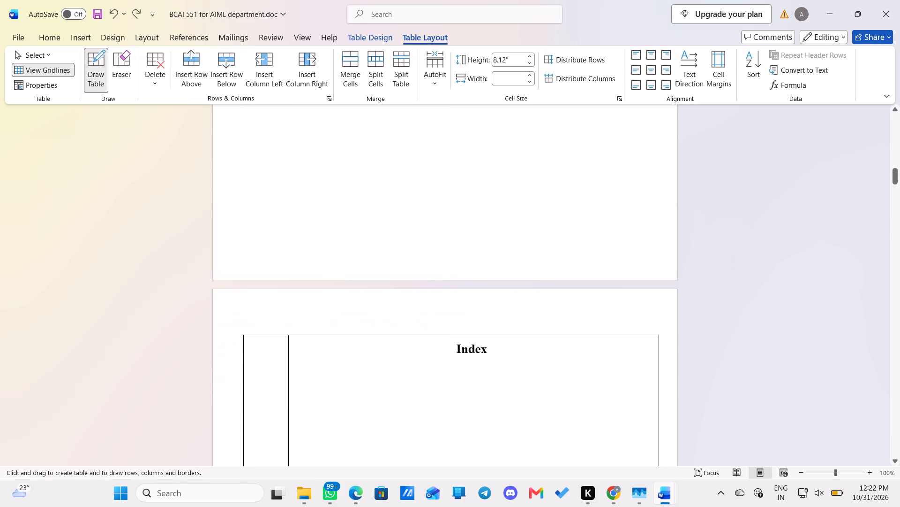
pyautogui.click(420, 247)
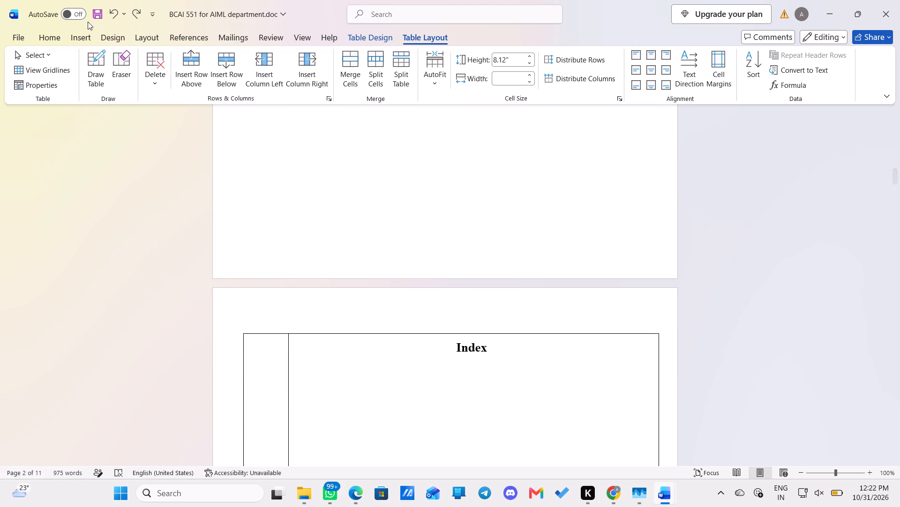
# Examine the Index page and the empty table rows on the pages following it.
pyautogui.click(57, 41)
pyautogui.moveTo(495, 350); pyautogui.dragTo(429, 350)
pyautogui.click(356, 225)
pyautogui.scroll(-1, 356, 225)
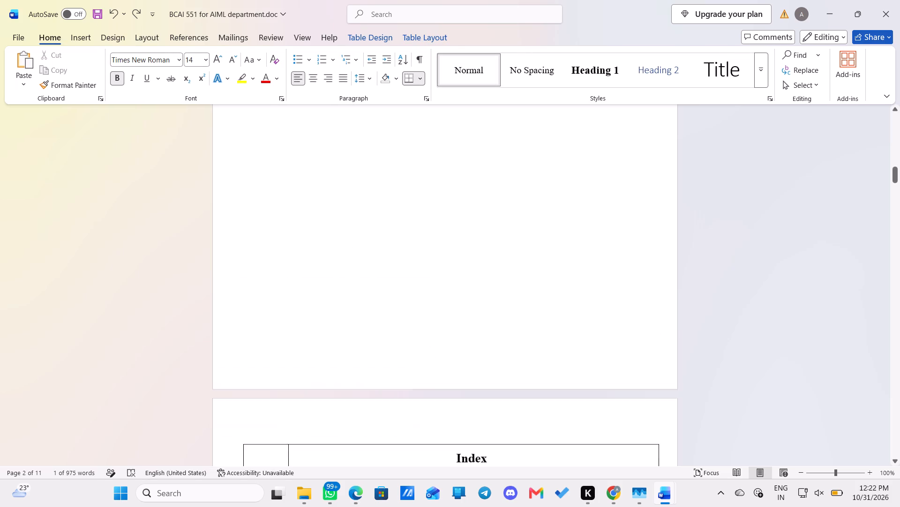
pyautogui.scroll(-1, 356, 225)
pyautogui.scroll(5, 356, 225)
pyautogui.scroll(-8, 356, 225)
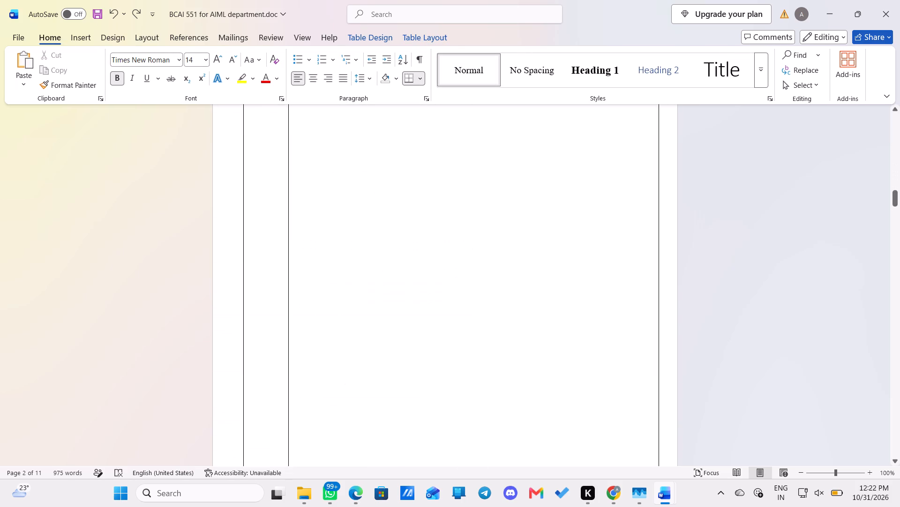
pyautogui.scroll(-2, 356, 225)
pyautogui.scroll(3, 356, 225)
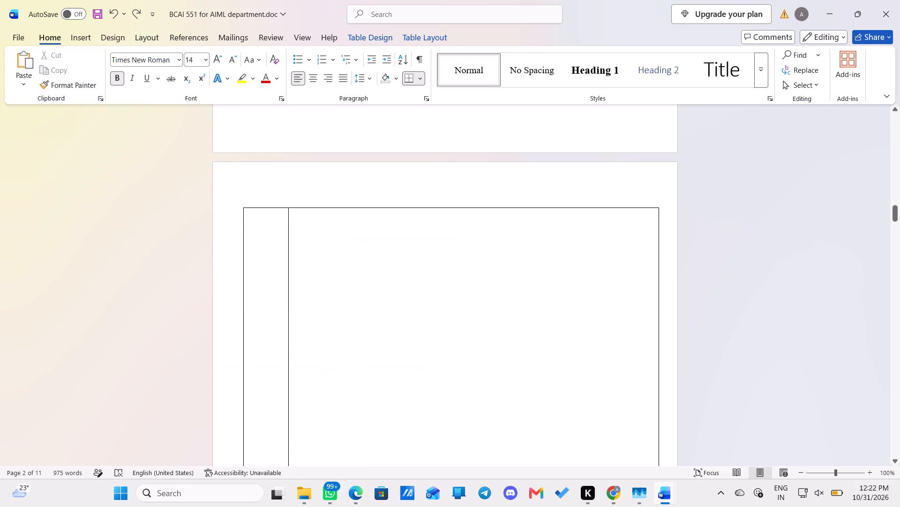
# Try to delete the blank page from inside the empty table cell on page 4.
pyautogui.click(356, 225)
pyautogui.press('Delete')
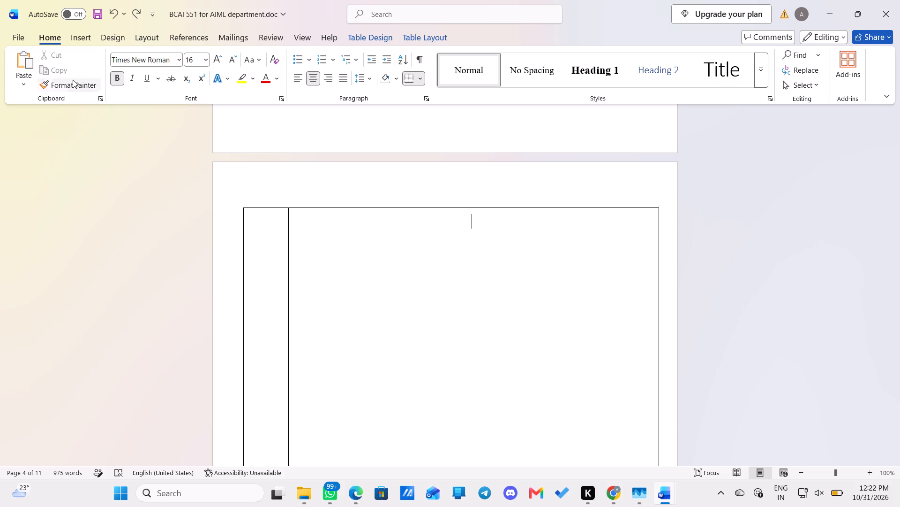
pyautogui.click(607, 492)
pyautogui.scroll(-2, 543, 319)
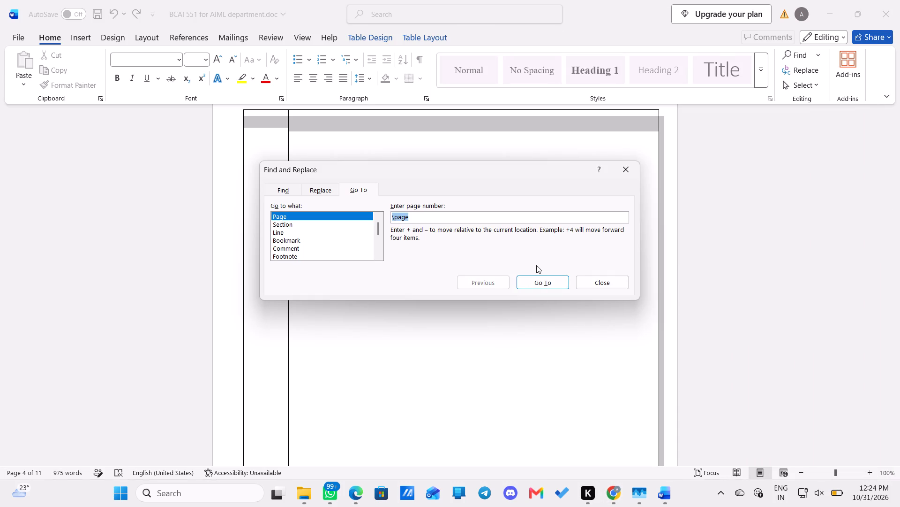
pyautogui.click(538, 282)
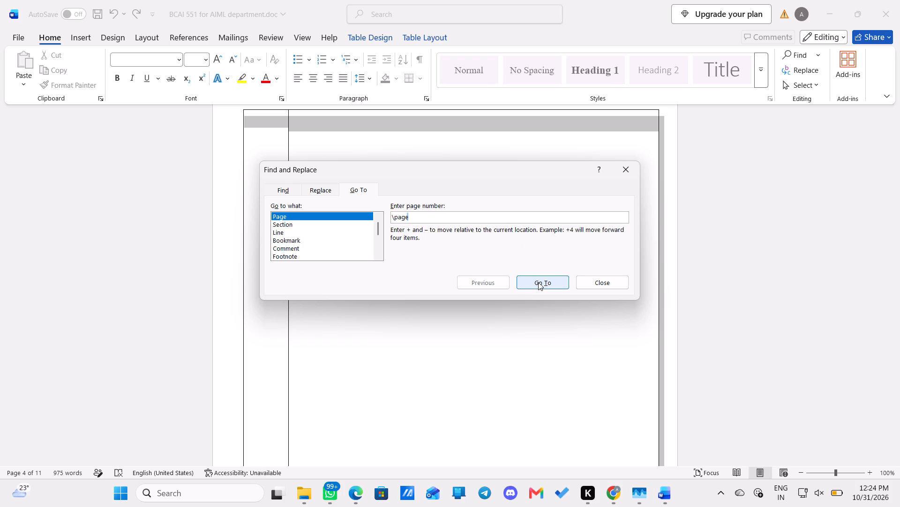
pyautogui.click(616, 495)
pyautogui.click(616, 495)
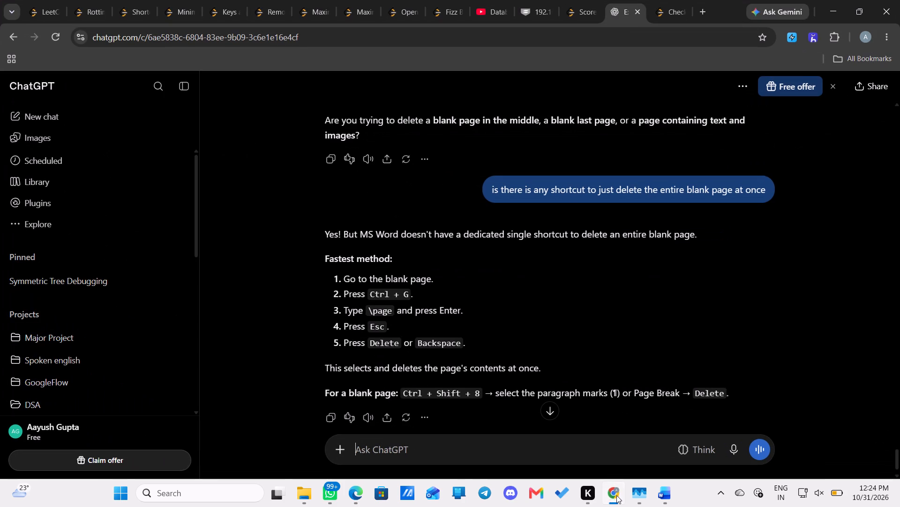
pyautogui.click(616, 495)
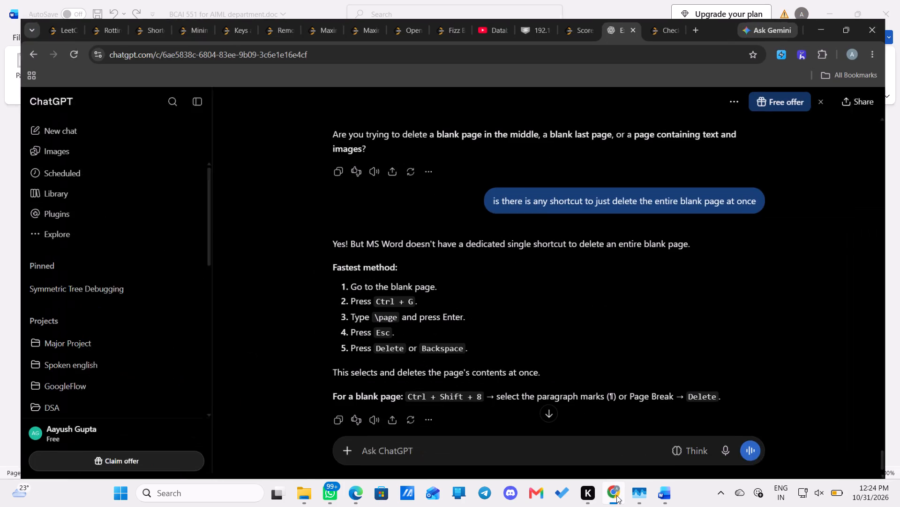
pyautogui.click(616, 495)
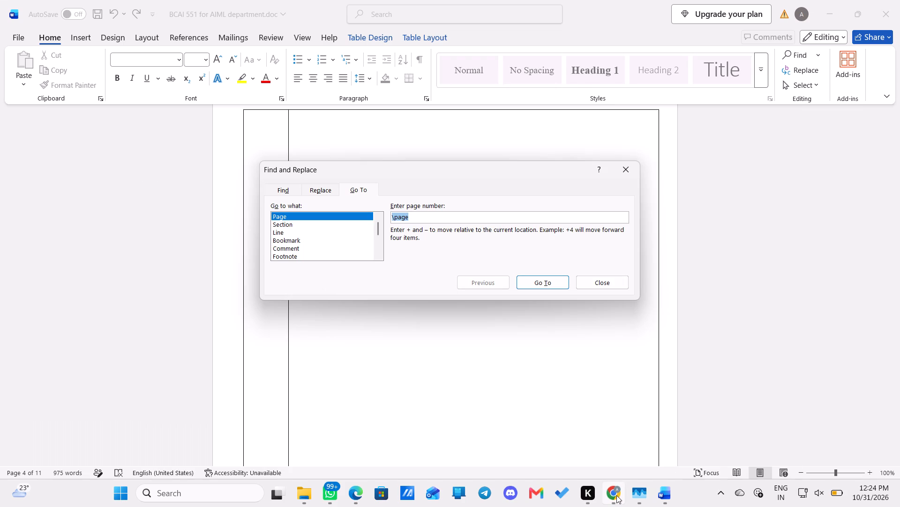
pyautogui.press('Escape')
pyautogui.press('Delete')
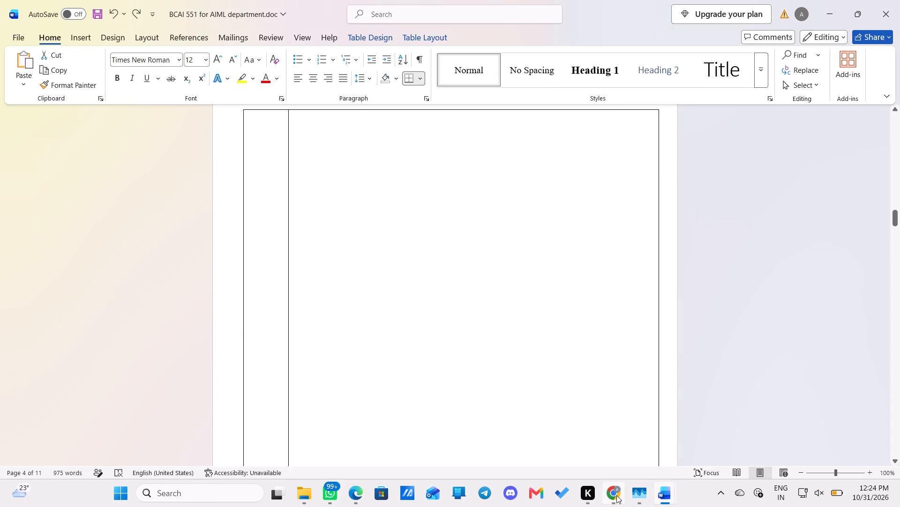
# Examine the Index page and the empty table pages around page 4.
pyautogui.scroll(3, 616, 495)
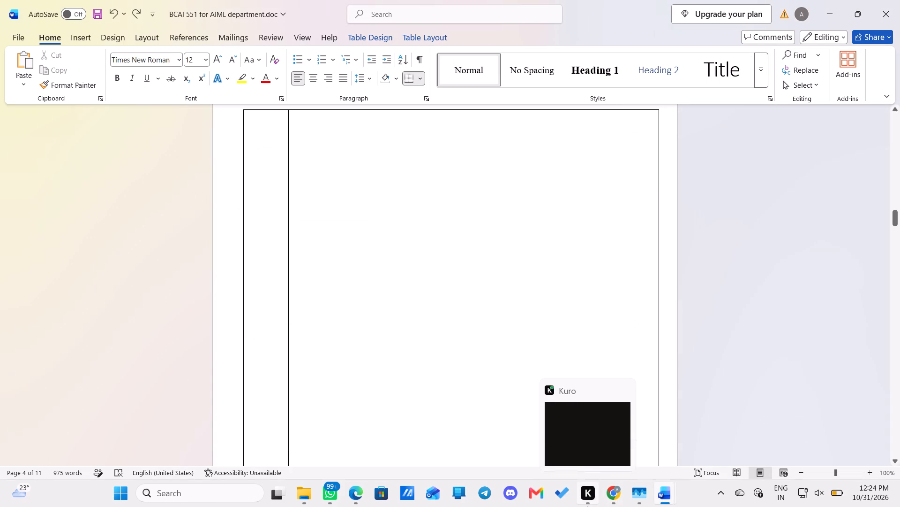
pyautogui.scroll(4, 591, 341)
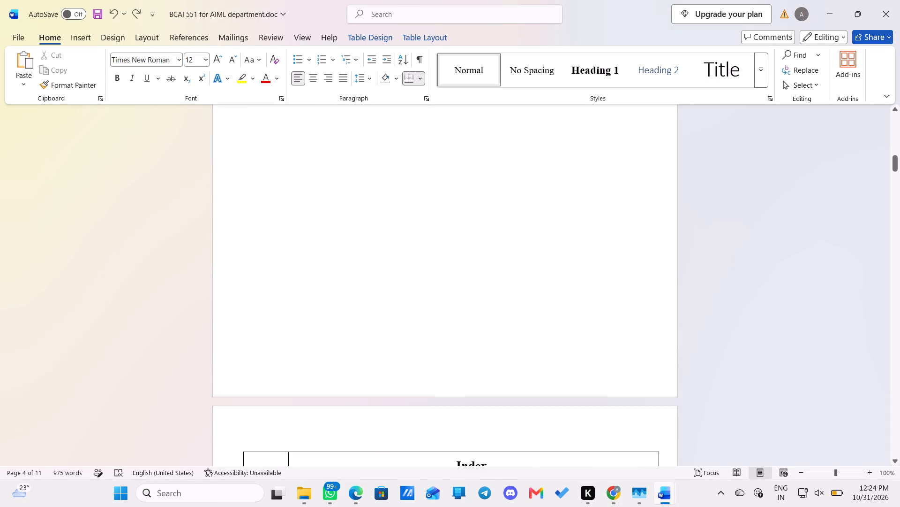
pyautogui.scroll(-8, 591, 341)
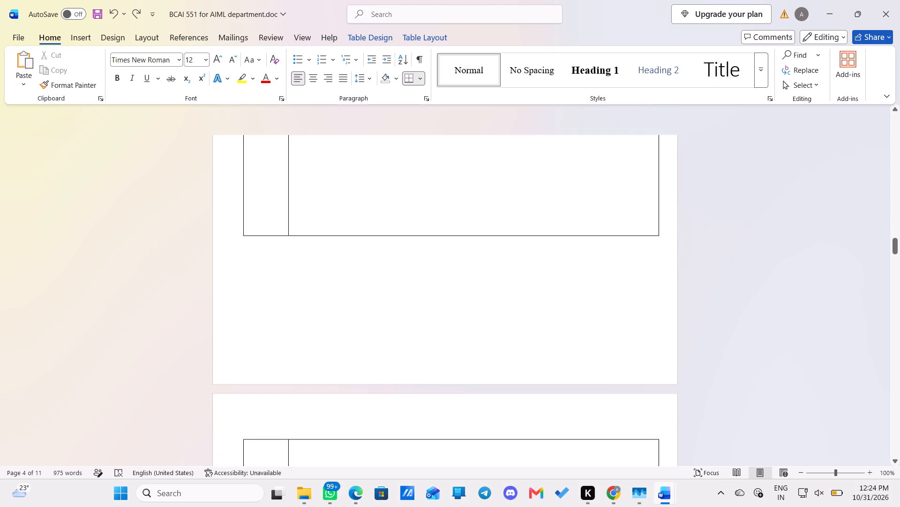
pyautogui.scroll(-1, 591, 341)
pyautogui.scroll(5, 591, 341)
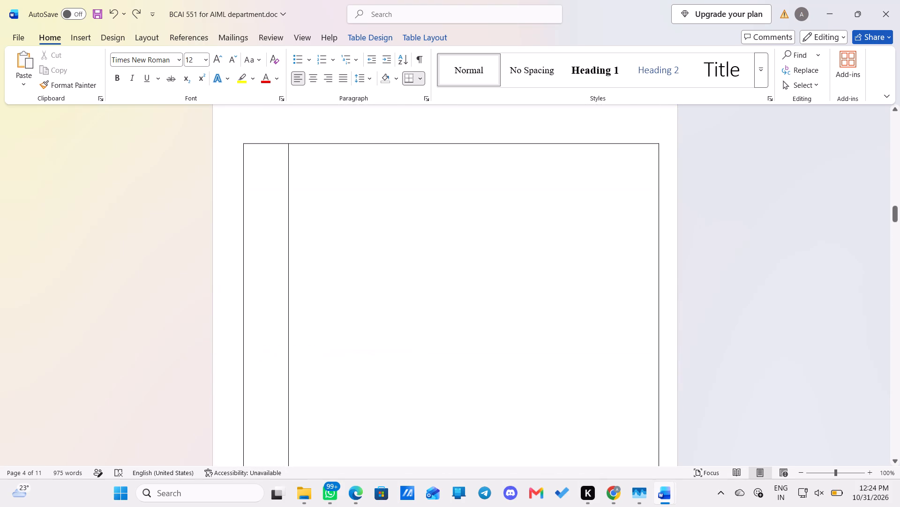
pyautogui.scroll(-3, 591, 341)
pyautogui.scroll(1, 591, 341)
pyautogui.scroll(-2, 591, 341)
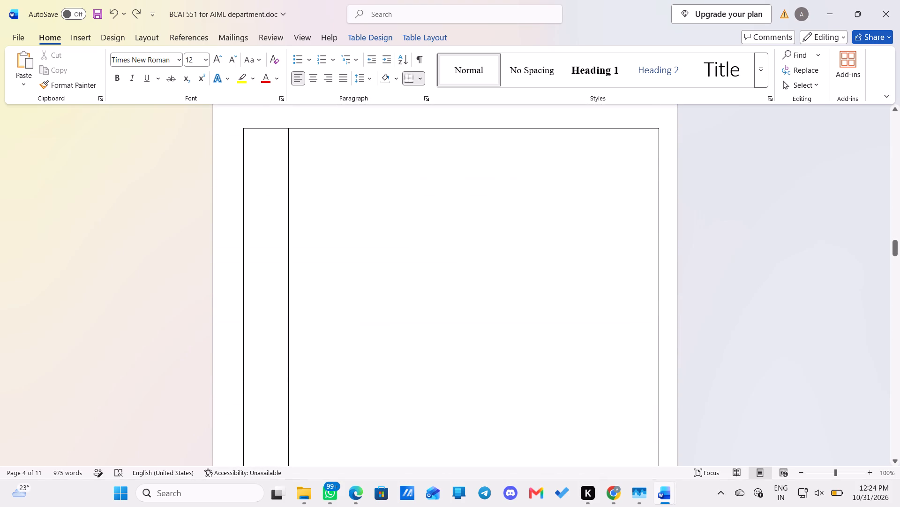
pyautogui.scroll(1, 591, 341)
# Try to delete the blank page 5 from inside its wide empty table cell.
pyautogui.click(434, 333)
pyautogui.press('BackSpace')
pyautogui.press('BackSpace')
pyautogui.press('BackSpace')
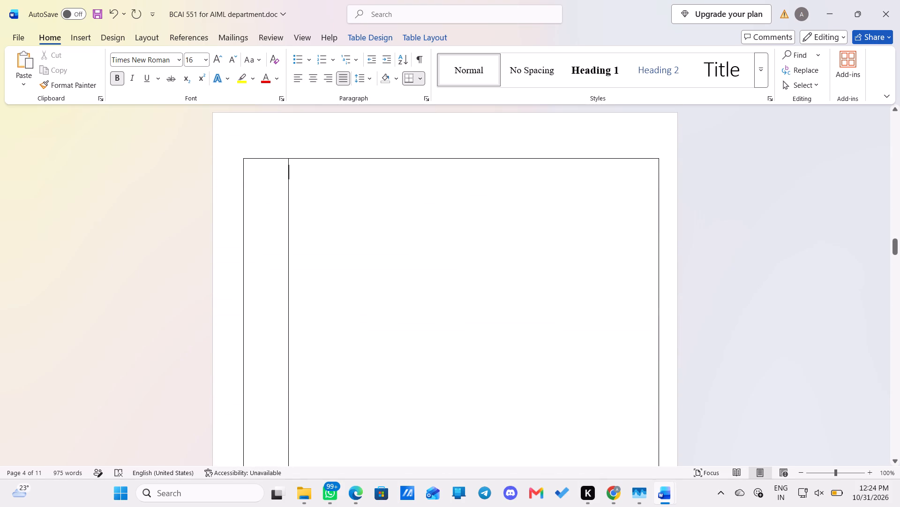
pyautogui.press('BackSpace')
pyautogui.press('BackSpace')
pyautogui.press('Delete')
# Insert a page break in the empty table on page 5 and delete the break before the Department Vision Statement heading.
pyautogui.click(79, 36)
pyautogui.click(51, 84)
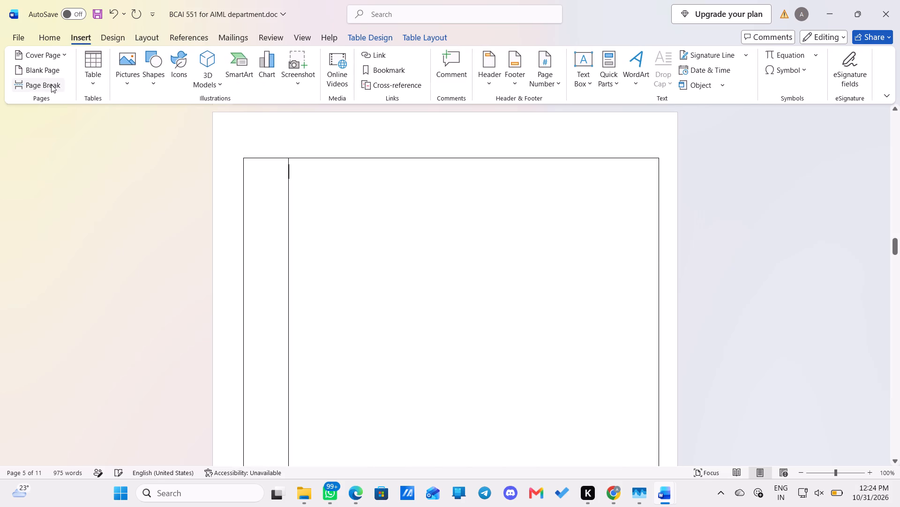
pyautogui.press('Delete')
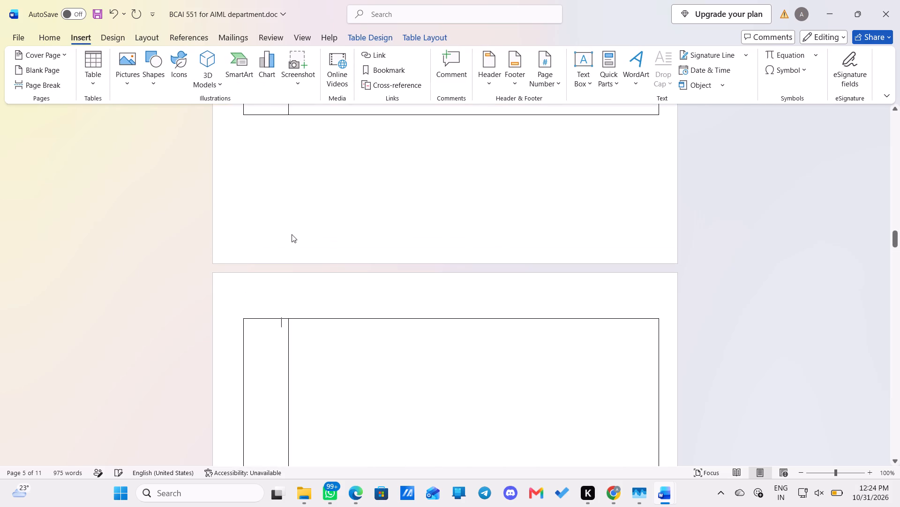
pyautogui.press('Down')
pyautogui.press('Delete')
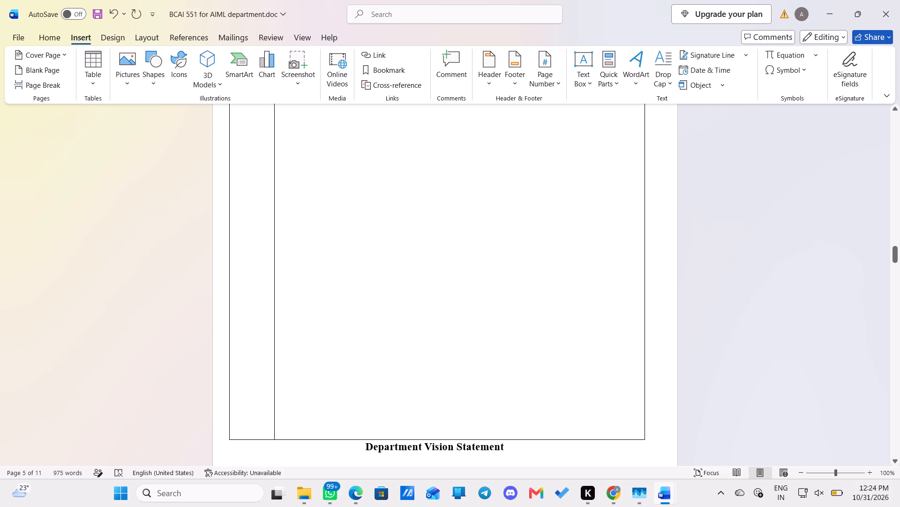
# Try to delete the blank page from inside the empty table cell above the Department Vision Statement heading.
pyautogui.scroll(-4, 292, 234)
pyautogui.scroll(1, 292, 234)
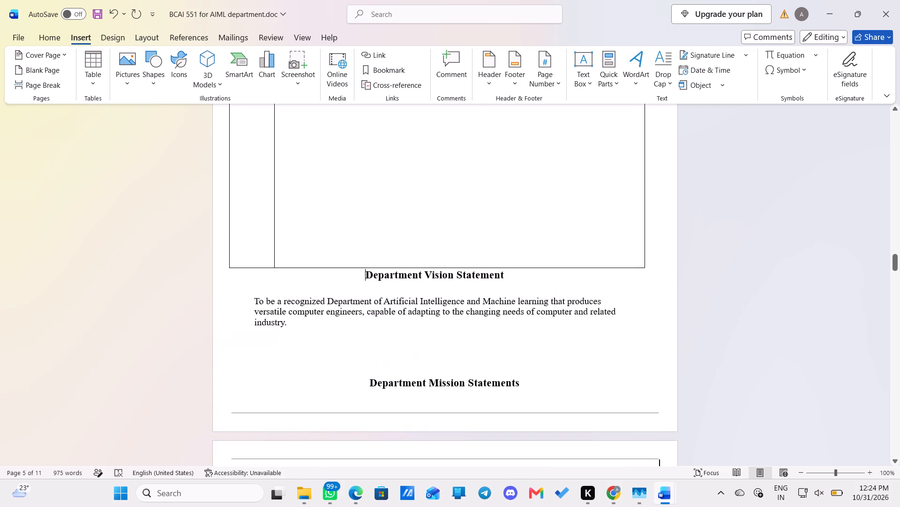
pyautogui.click(326, 235)
pyautogui.scroll(3, 326, 235)
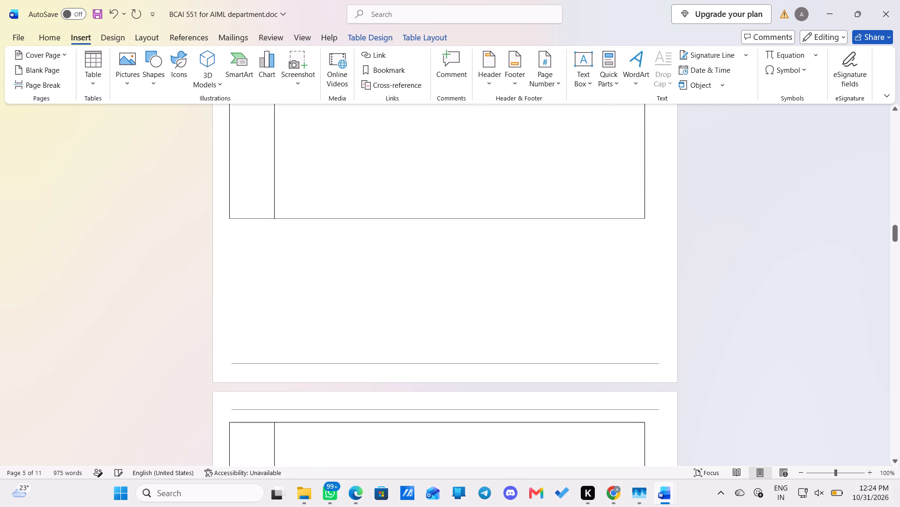
pyautogui.scroll(-2, 326, 235)
pyautogui.press('Delete')
pyautogui.press('Delete')
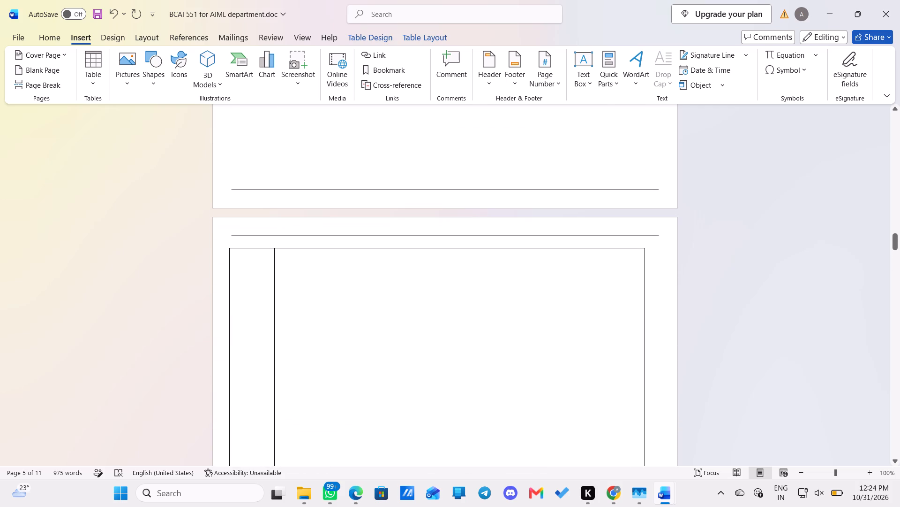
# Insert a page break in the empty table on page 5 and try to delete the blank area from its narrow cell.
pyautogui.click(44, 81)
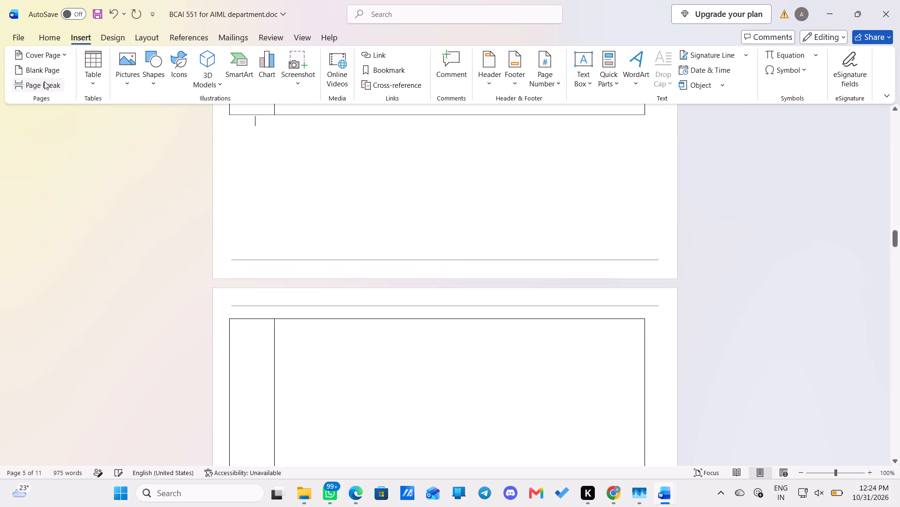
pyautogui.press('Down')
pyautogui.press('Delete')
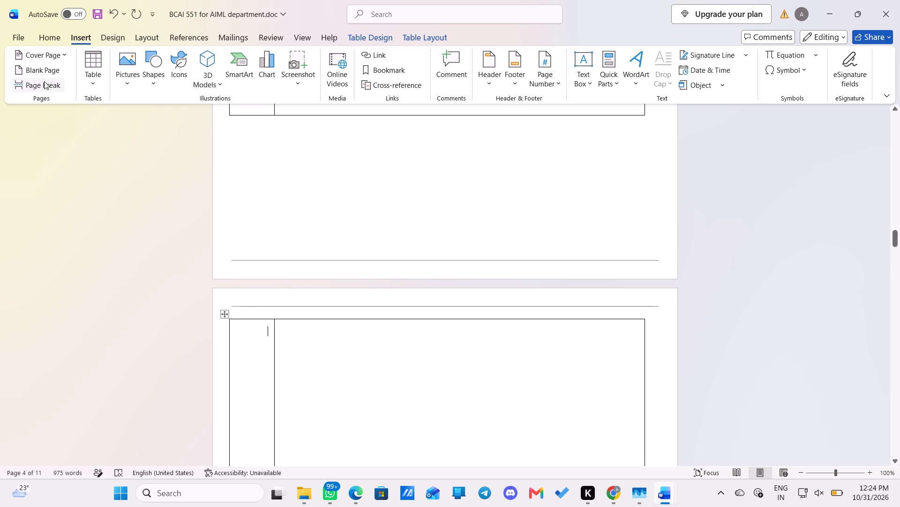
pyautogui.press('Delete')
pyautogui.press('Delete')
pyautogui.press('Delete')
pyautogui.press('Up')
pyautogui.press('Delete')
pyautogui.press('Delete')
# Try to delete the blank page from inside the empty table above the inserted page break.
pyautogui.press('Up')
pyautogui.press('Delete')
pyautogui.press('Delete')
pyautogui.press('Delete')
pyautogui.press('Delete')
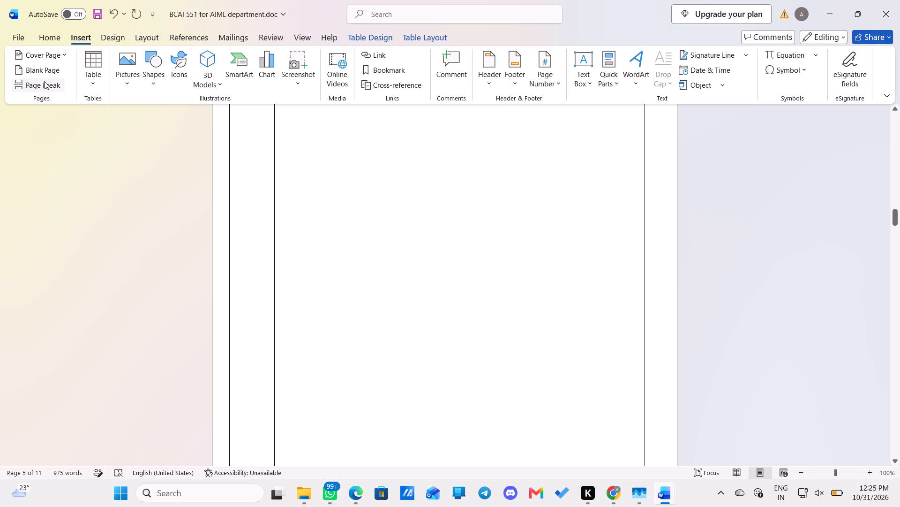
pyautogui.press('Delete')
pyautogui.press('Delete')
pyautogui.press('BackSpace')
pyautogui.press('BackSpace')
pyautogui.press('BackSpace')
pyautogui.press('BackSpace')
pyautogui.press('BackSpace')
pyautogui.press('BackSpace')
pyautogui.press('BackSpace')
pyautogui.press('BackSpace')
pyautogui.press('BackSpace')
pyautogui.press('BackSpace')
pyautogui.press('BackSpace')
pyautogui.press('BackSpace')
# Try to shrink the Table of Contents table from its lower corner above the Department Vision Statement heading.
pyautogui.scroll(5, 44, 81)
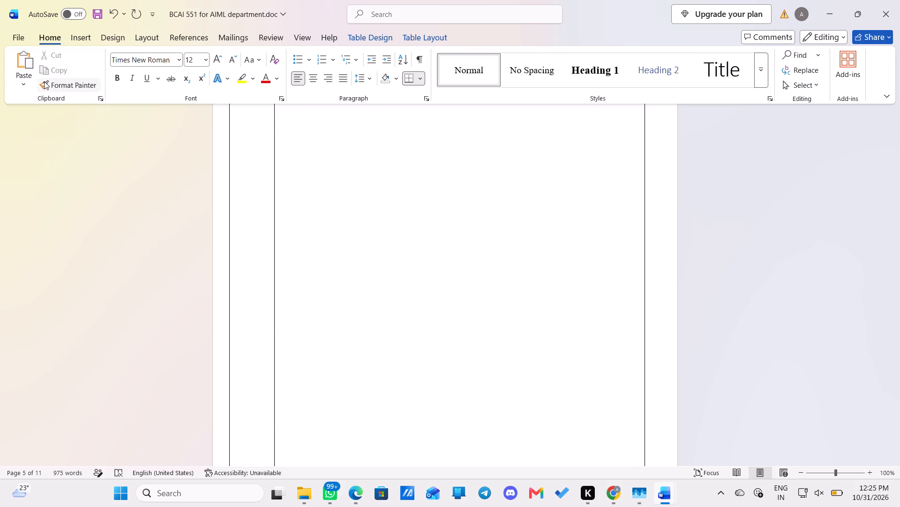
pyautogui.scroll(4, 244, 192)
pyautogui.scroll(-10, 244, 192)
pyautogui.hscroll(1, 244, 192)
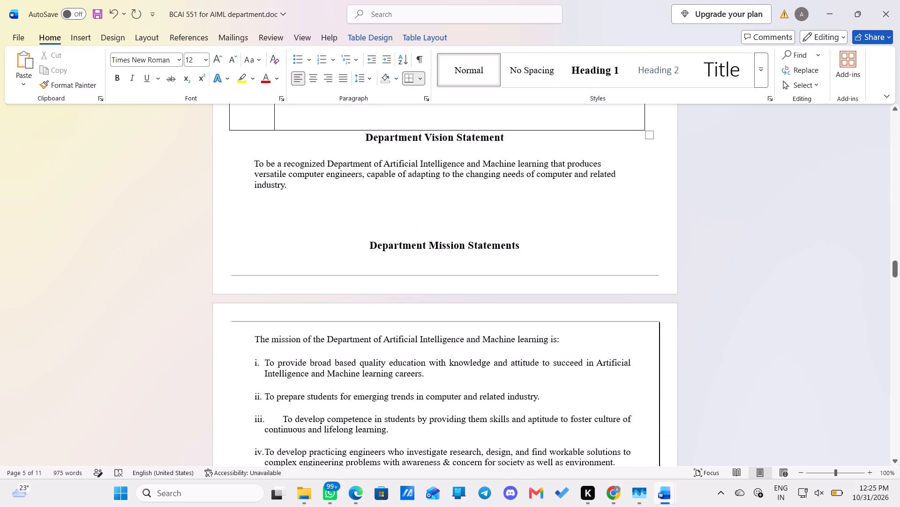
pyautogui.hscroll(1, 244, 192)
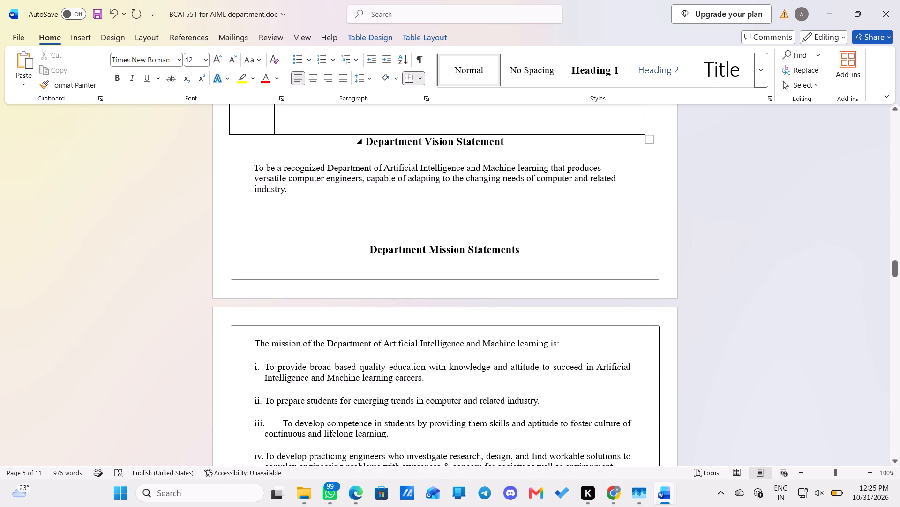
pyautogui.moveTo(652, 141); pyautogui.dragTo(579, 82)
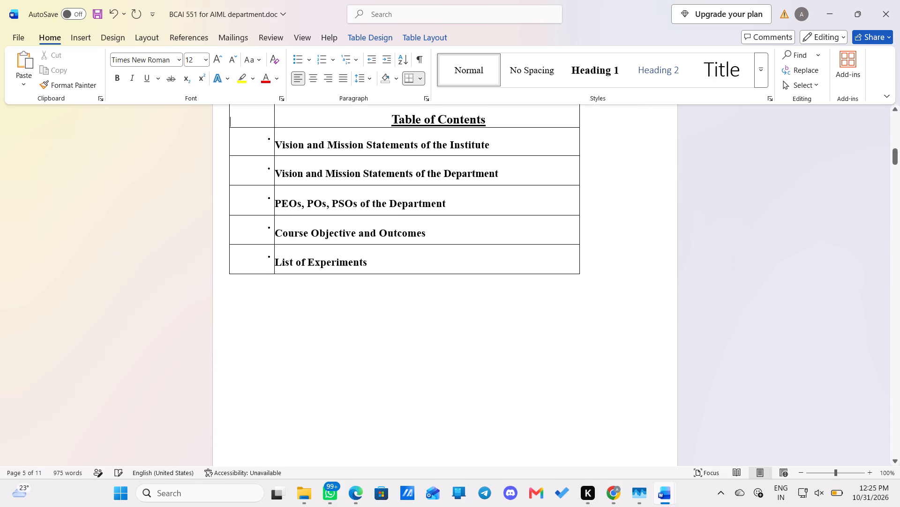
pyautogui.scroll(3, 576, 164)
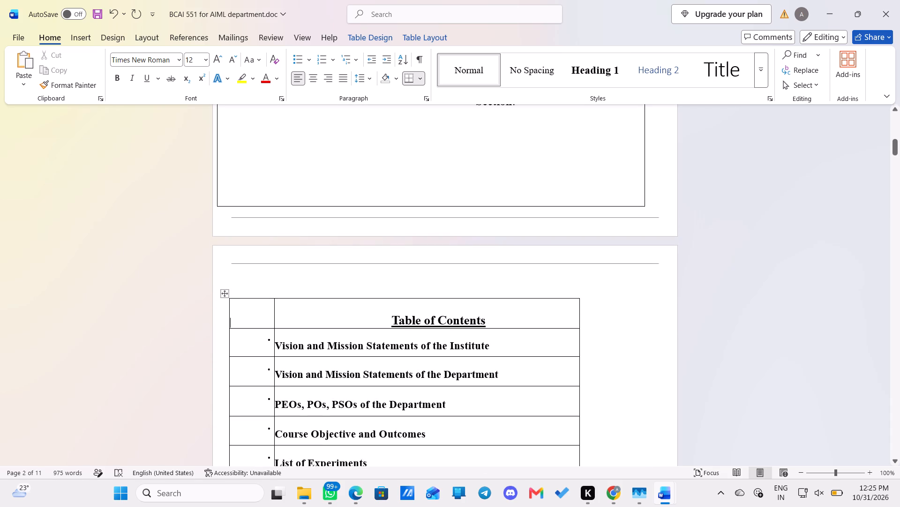
# Undo the Table of Contents resize and the preceding page-break and deletion edits around the empty table pages.
pyautogui.hotkey('ctrl', 'z')
pyautogui.scroll(3, 576, 164)
pyautogui.scroll(-2, 576, 164)
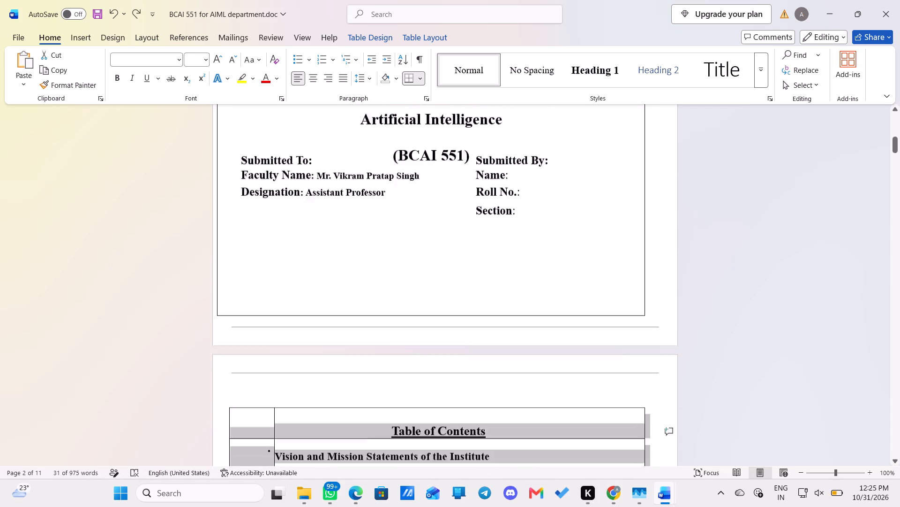
pyautogui.scroll(6, 576, 164)
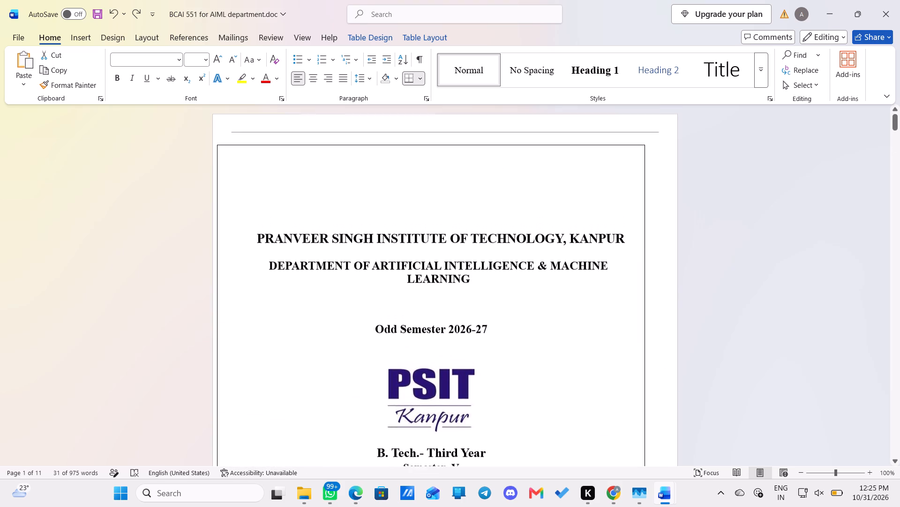
pyautogui.scroll(1, 576, 164)
pyautogui.hotkey('ctrl', 'z')
pyautogui.hotkey('ctrl', 'z')
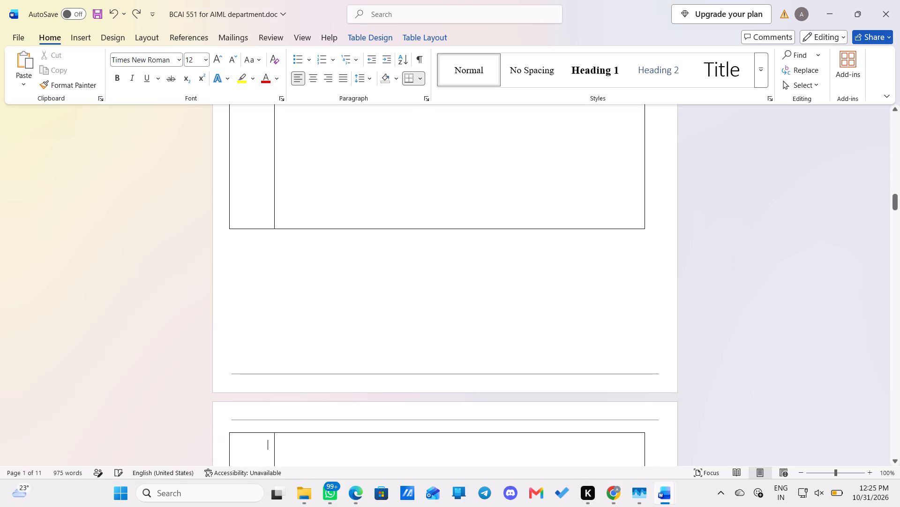
pyautogui.hotkey('ctrl', 'z')
pyautogui.hotkey('ctrl', 'z')
pyautogui.hotkey('ctrl', 'z')
pyautogui.hotkey('ctrl', 'z')
pyautogui.hotkey('ctrl', 'z')
pyautogui.hotkey('ctrl', 'z')
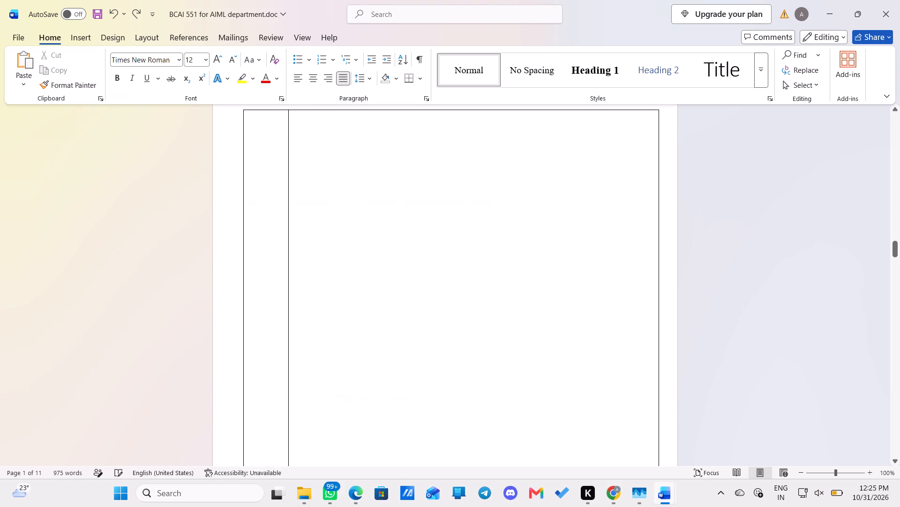
pyautogui.hotkey('ctrl', 'z')
pyautogui.hotkey('ctrl', 'z')
pyautogui.hotkey('ctrl', 'z')
# Examine the pages from the cover and Table of Contents through to the Department Vision Statement page.
pyautogui.scroll(8, 576, 164)
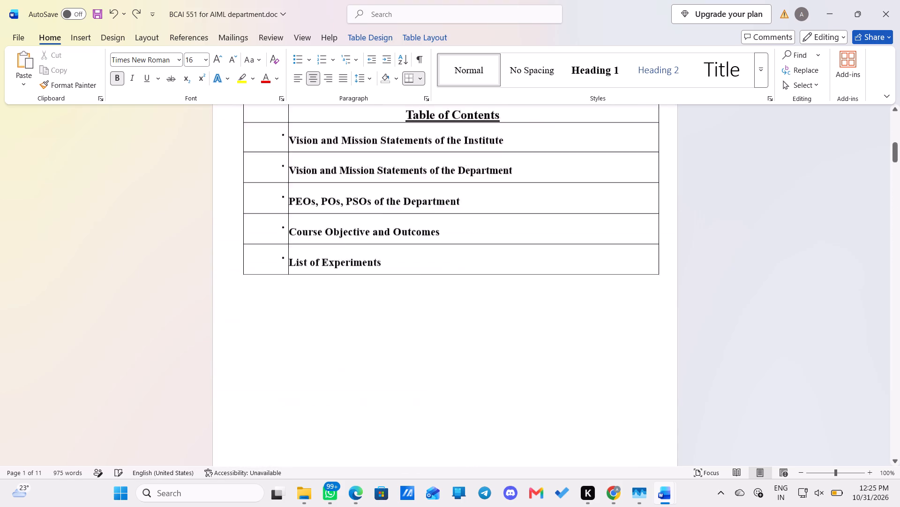
pyautogui.scroll(12, 576, 164)
pyautogui.scroll(-4, 576, 164)
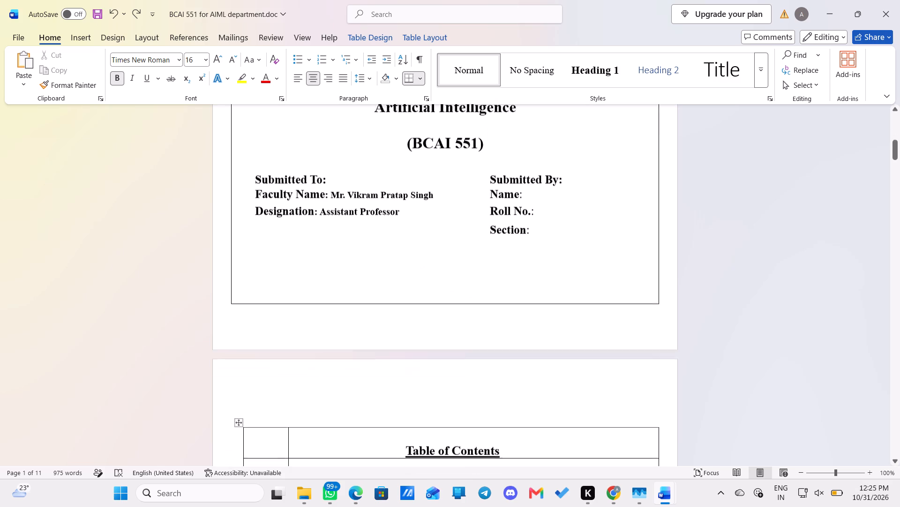
pyautogui.scroll(-3, 576, 164)
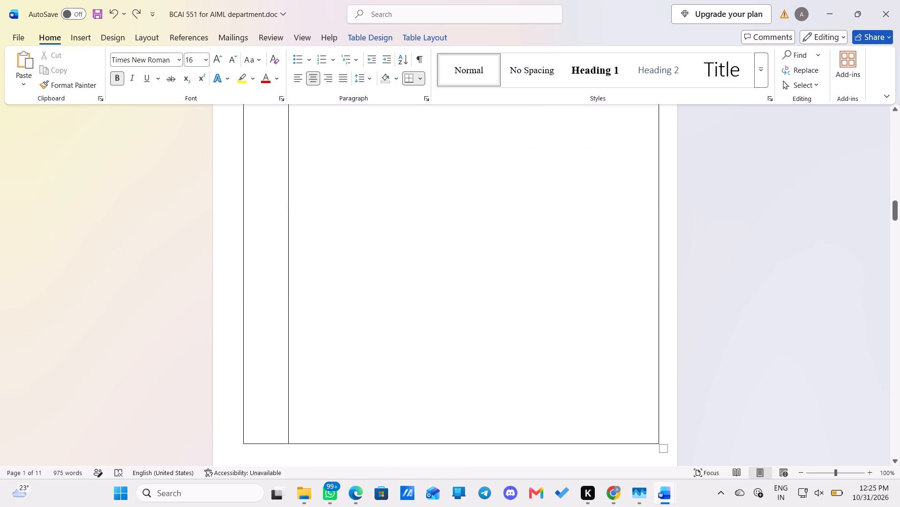
pyautogui.scroll(-2, 576, 164)
pyautogui.scroll(-2, 484, 277)
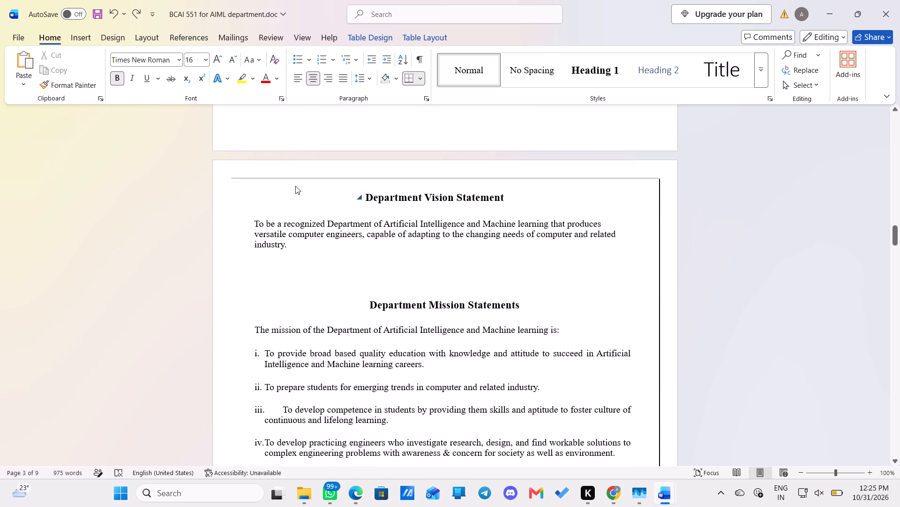
# Copy the vertical border line on the Department Vision Statement page's right edge and paste it beside that heading.
pyautogui.click(237, 177)
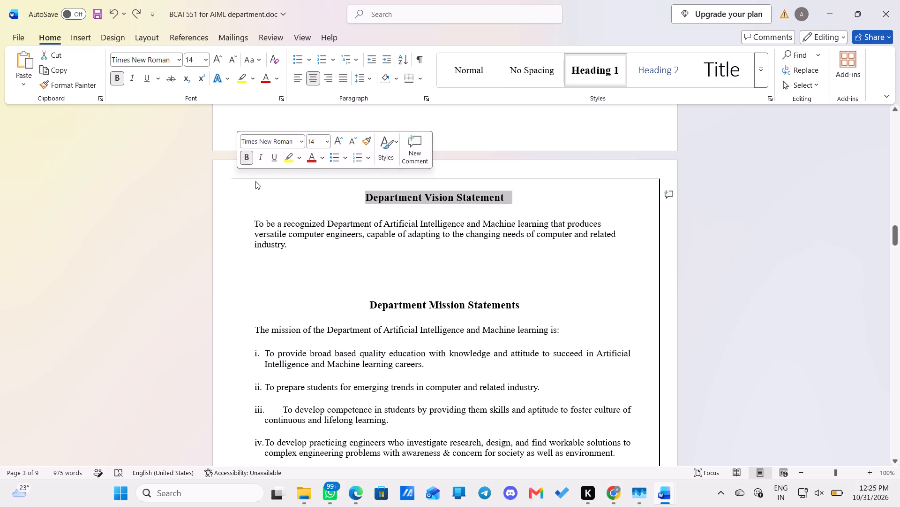
pyautogui.click(660, 204)
pyautogui.moveTo(660, 204); pyautogui.dragTo(662, 208)
pyautogui.click(662, 208)
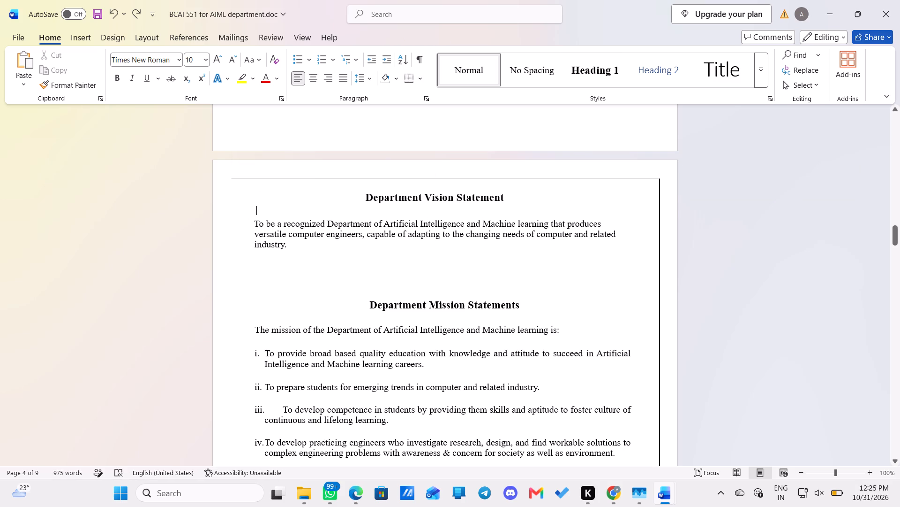
pyautogui.click(660, 210)
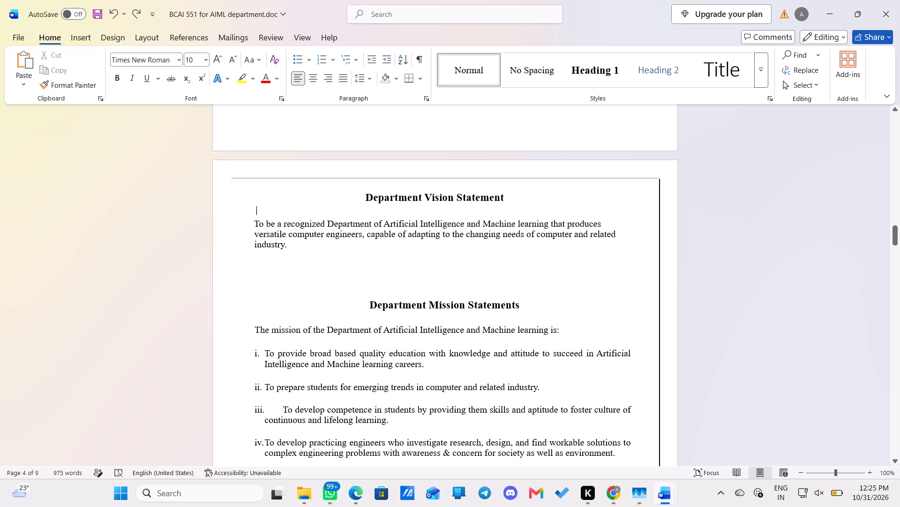
pyautogui.click(658, 223)
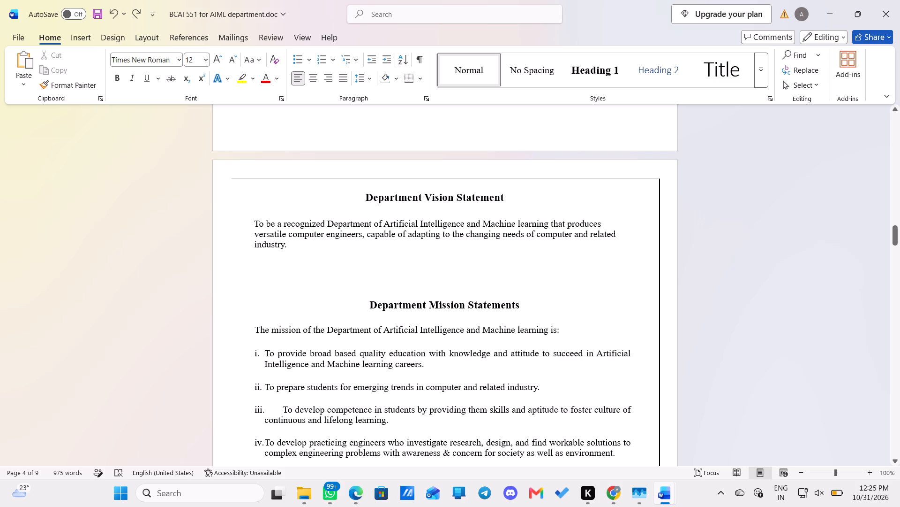
pyautogui.rightClick(660, 192)
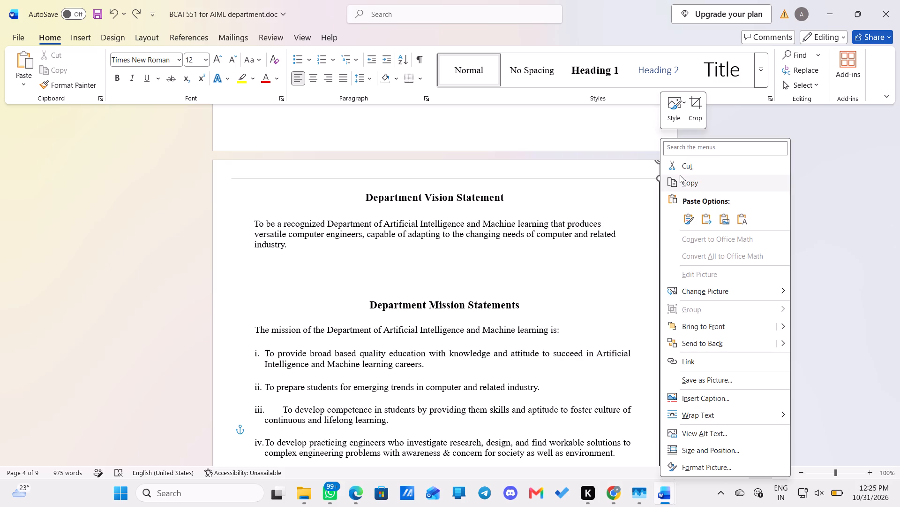
pyautogui.click(684, 176)
pyautogui.click(601, 184)
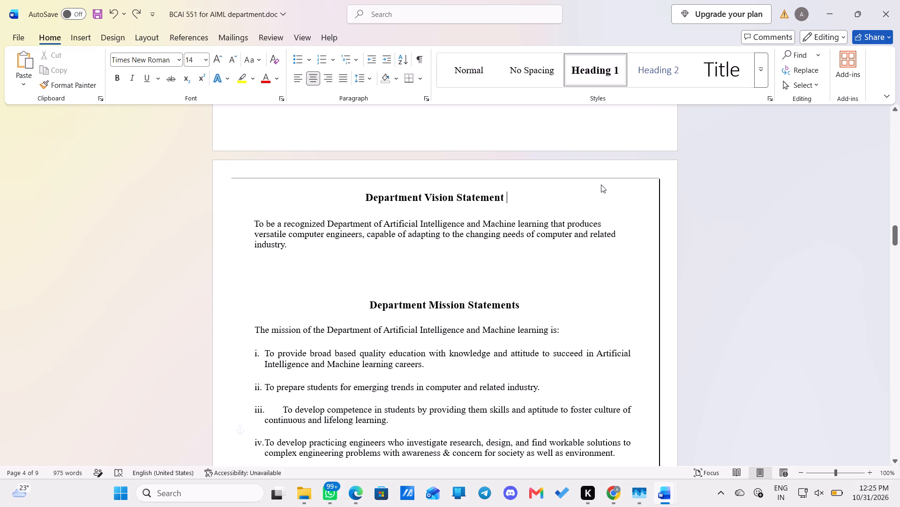
pyautogui.hotkey('ctrl', 'v')
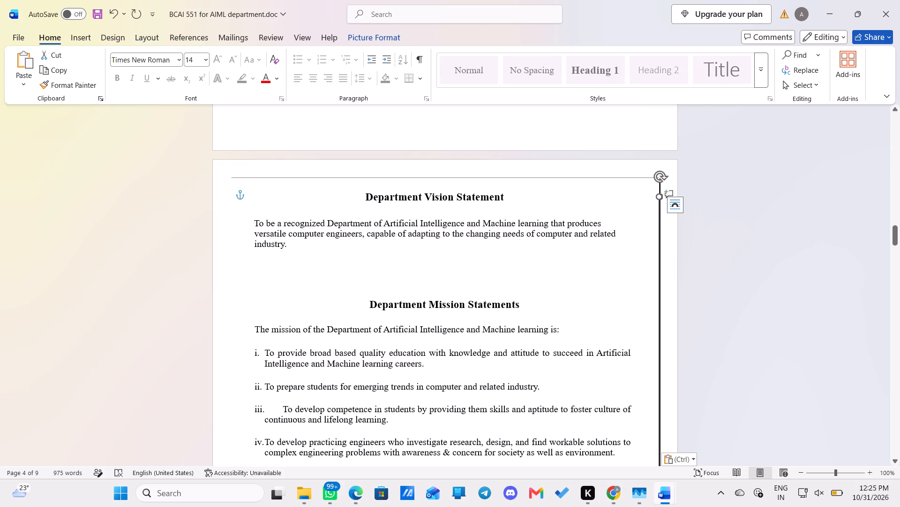
# Set the pasted border line's wrapping to In Front of Text and move it to the page's left edge, meeting the top border.
pyautogui.moveTo(658, 235); pyautogui.dragTo(520, 254)
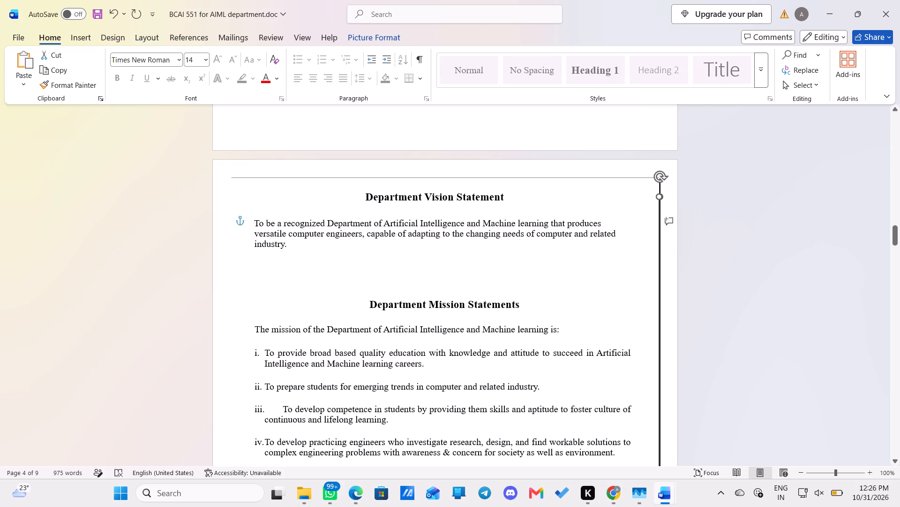
pyautogui.moveTo(520, 254); pyautogui.dragTo(601, 218)
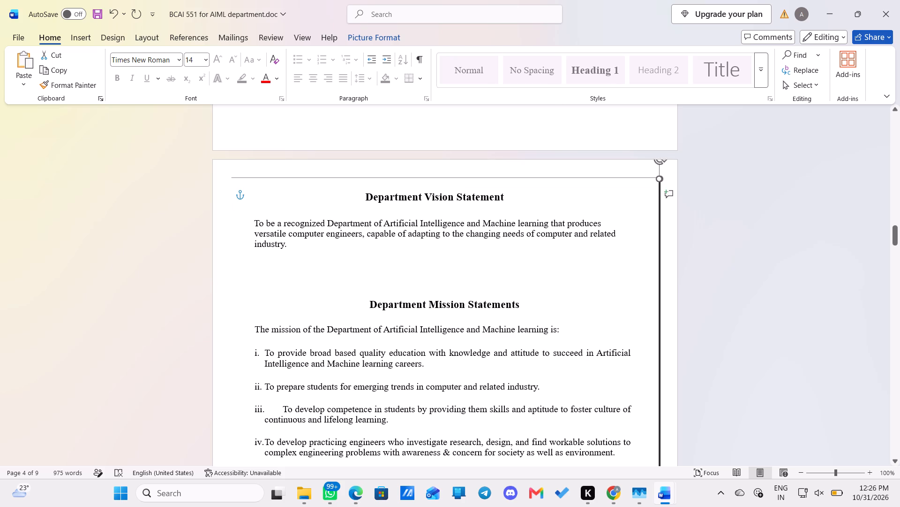
pyautogui.moveTo(601, 218); pyautogui.dragTo(571, 222)
pyautogui.click(676, 192)
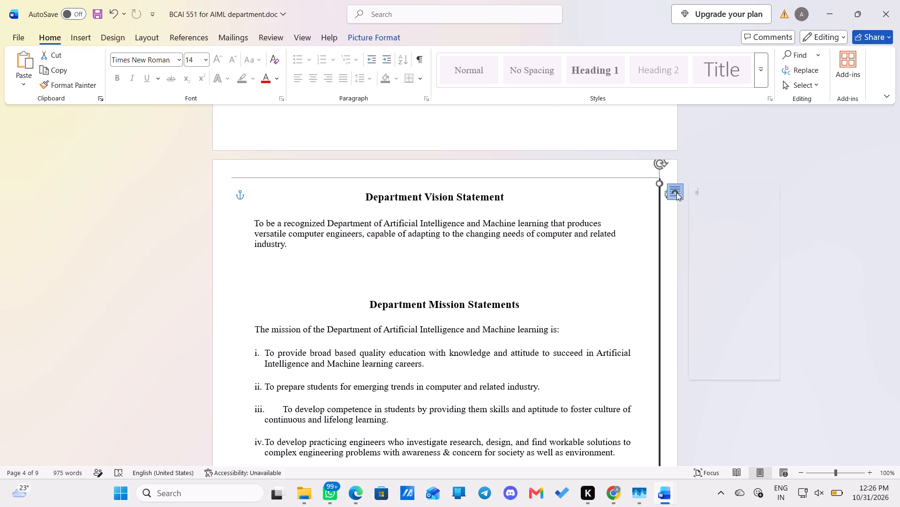
pyautogui.click(748, 300)
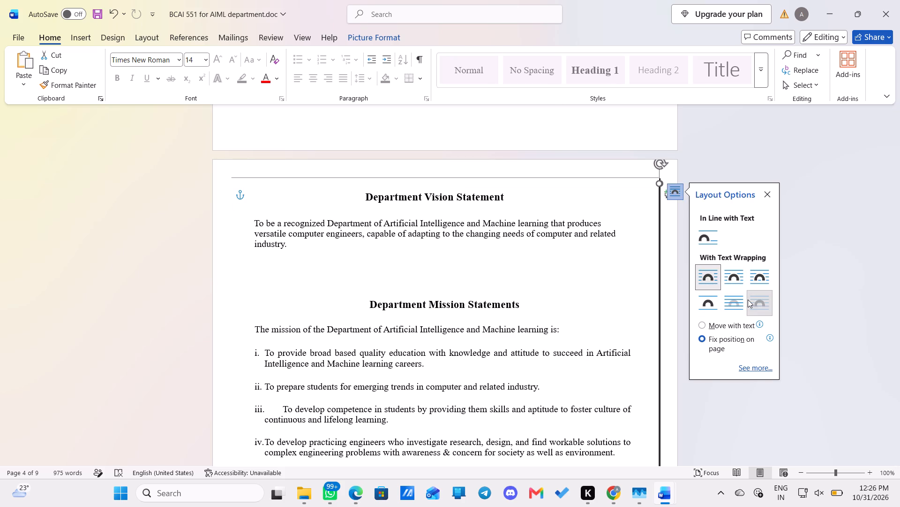
pyautogui.moveTo(657, 243); pyautogui.dragTo(547, 246)
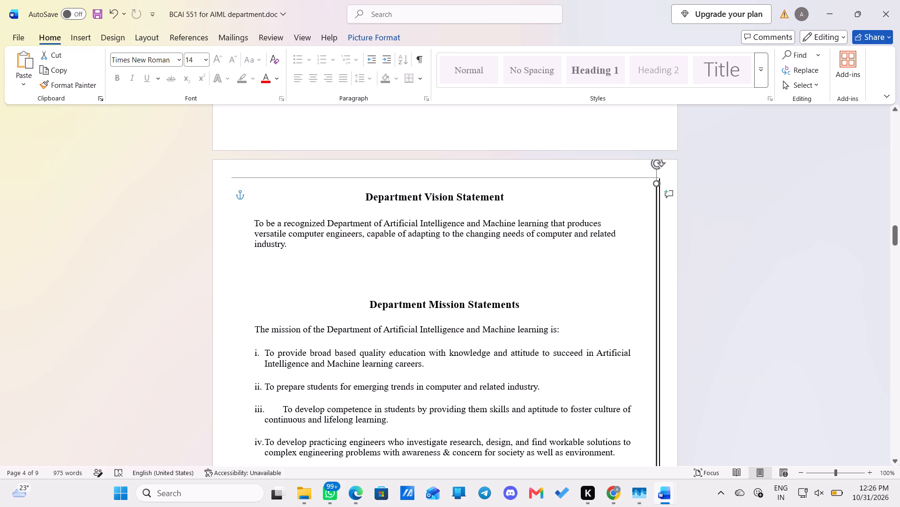
pyautogui.moveTo(547, 246); pyautogui.dragTo(232, 240)
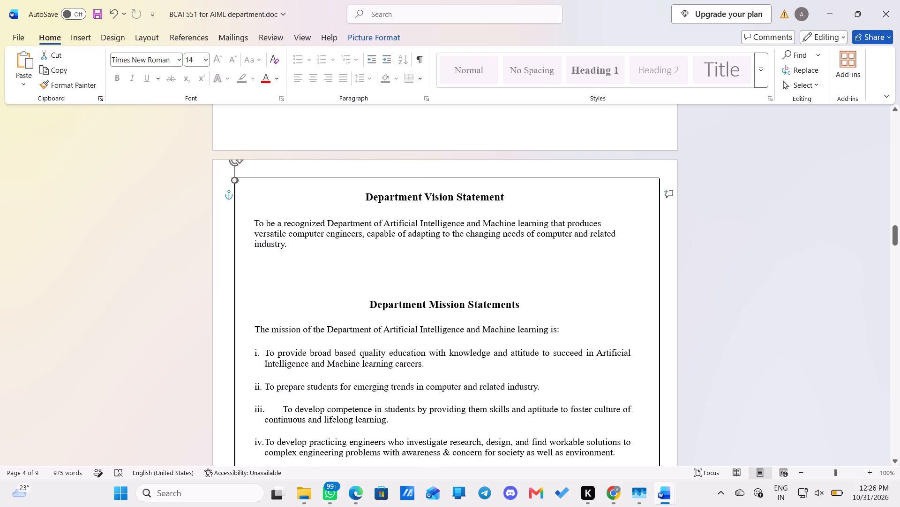
pyautogui.moveTo(232, 240); pyautogui.dragTo(231, 238)
pyautogui.scroll(-2, 231, 238)
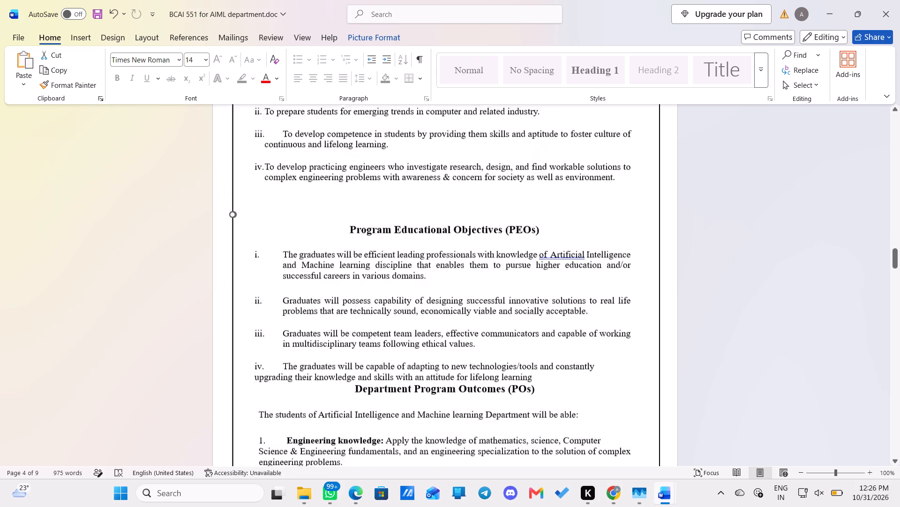
pyautogui.scroll(-1, 231, 238)
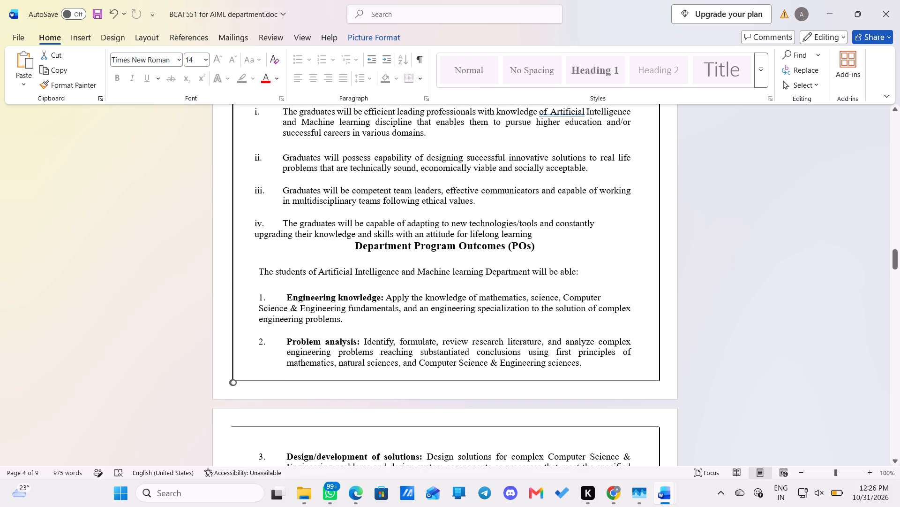
# Move the duplicate border line off the right edge of the Department Vision Statement page and delete it.
pyautogui.click(177, 300)
pyautogui.scroll(1, 191, 330)
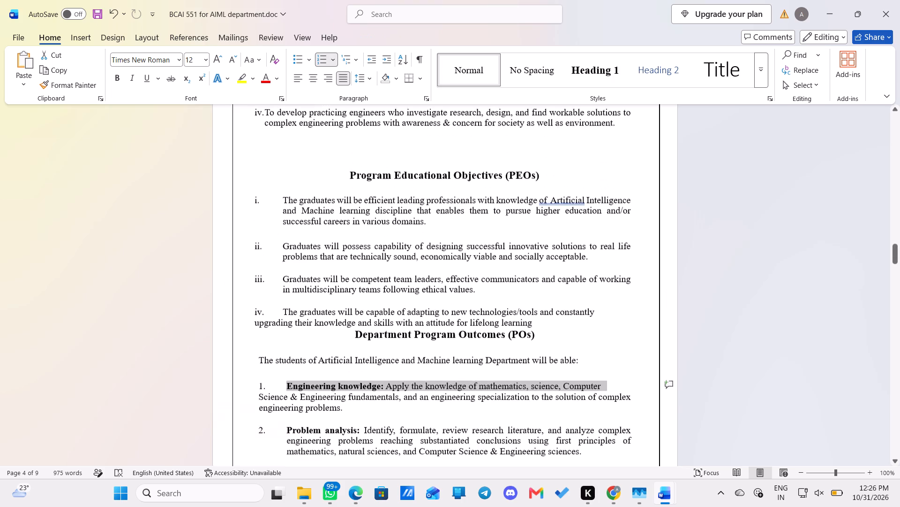
pyautogui.scroll(1, 191, 330)
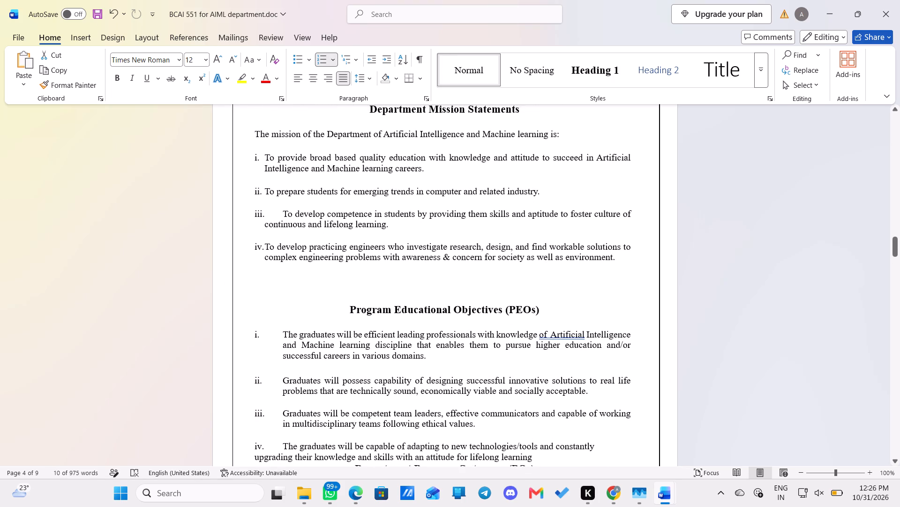
pyautogui.rightClick(659, 209)
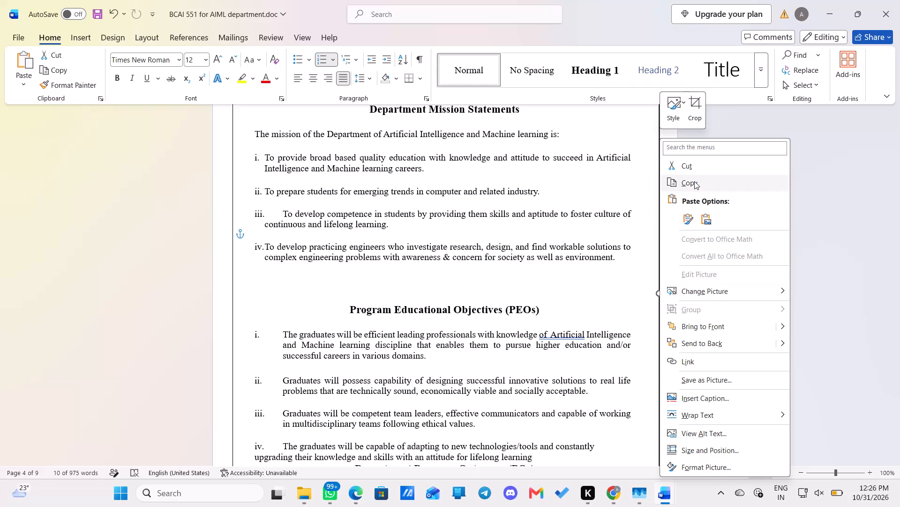
pyautogui.press('Delete')
pyautogui.scroll(1, 638, 124)
pyautogui.press('BackSpace')
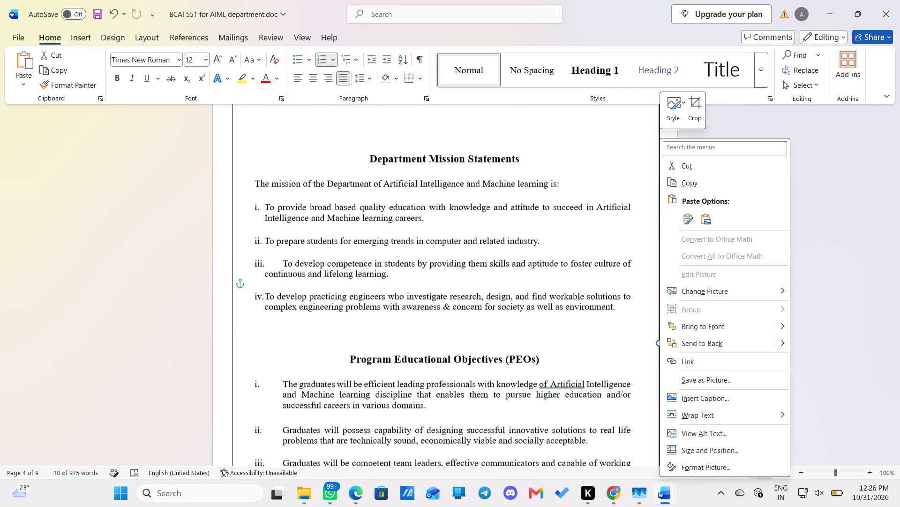
pyautogui.scroll(1, 648, 164)
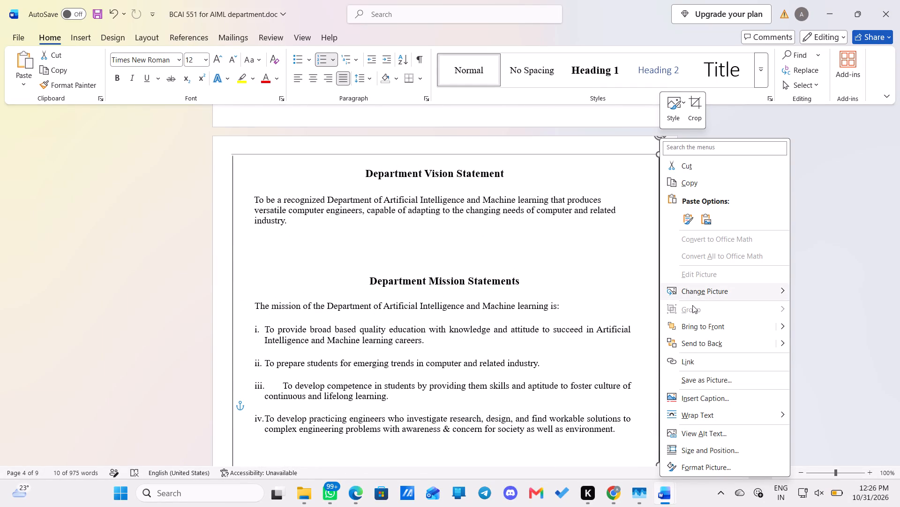
pyautogui.click(846, 186)
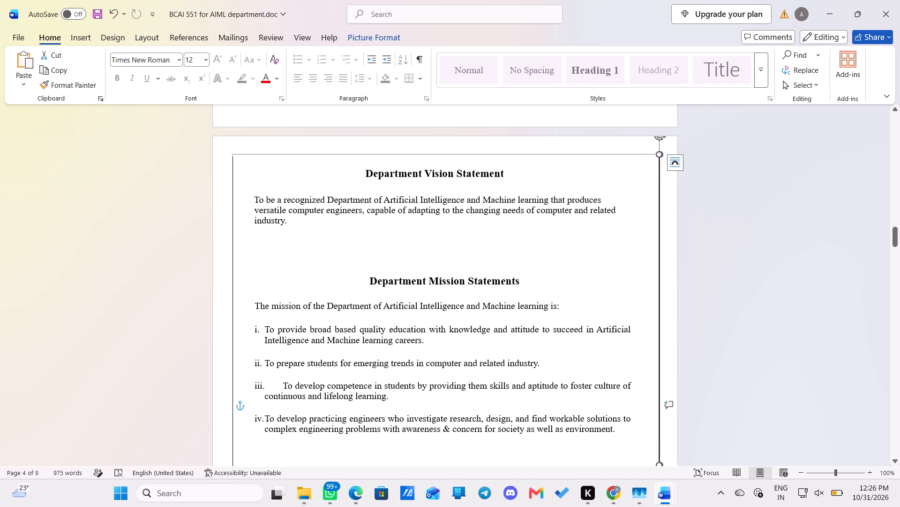
pyautogui.moveTo(660, 175); pyautogui.dragTo(654, 349)
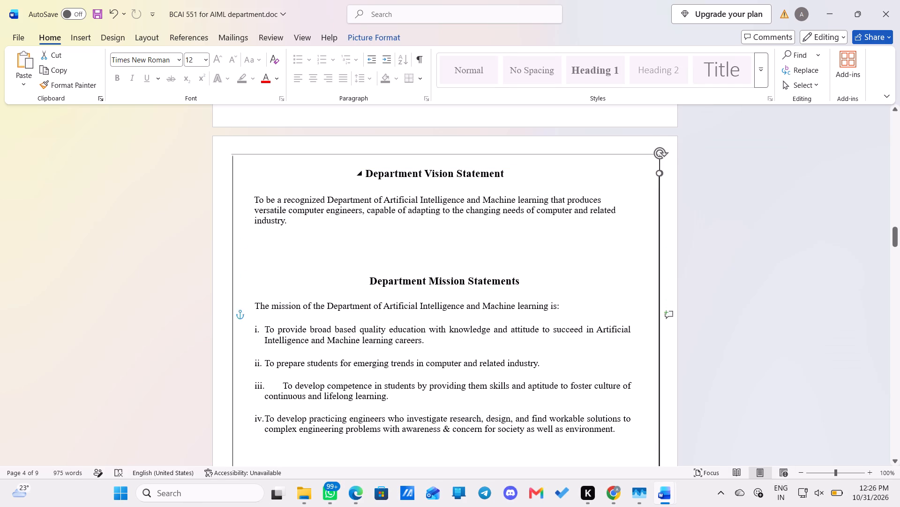
pyautogui.moveTo(654, 349); pyautogui.dragTo(640, 379)
pyautogui.moveTo(640, 379); pyautogui.dragTo(630, 477)
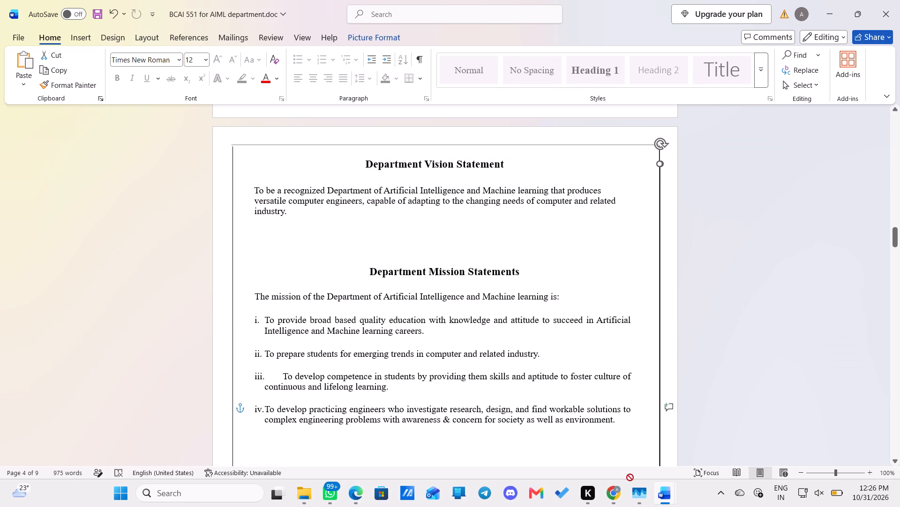
pyautogui.moveTo(630, 477); pyautogui.dragTo(675, 360)
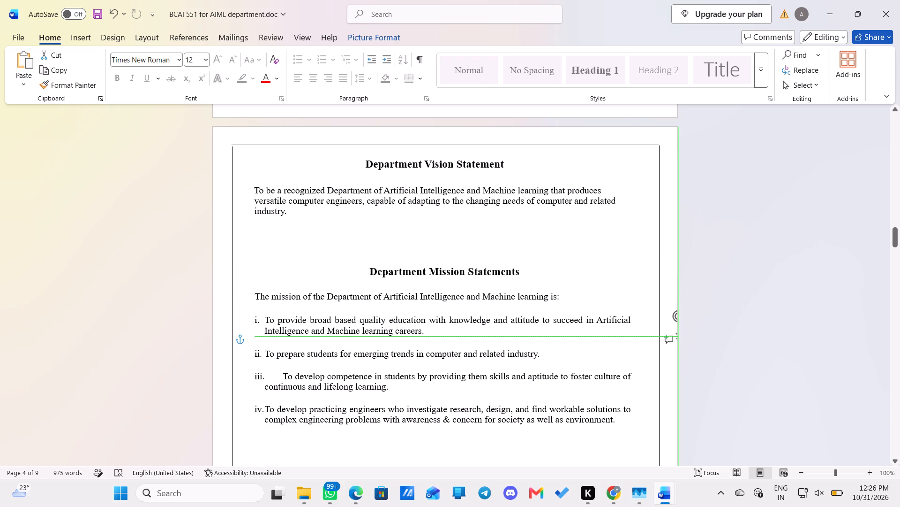
pyautogui.moveTo(675, 360); pyautogui.dragTo(667, 345)
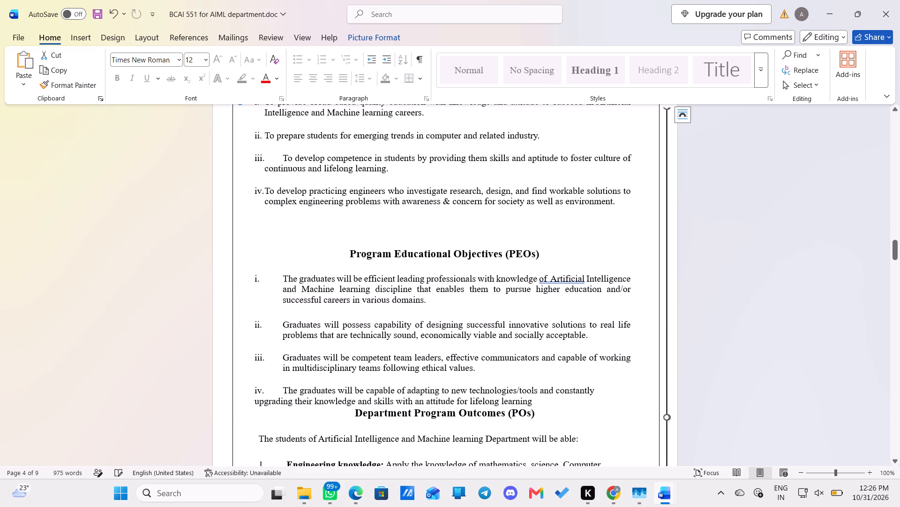
pyautogui.press('BackSpace')
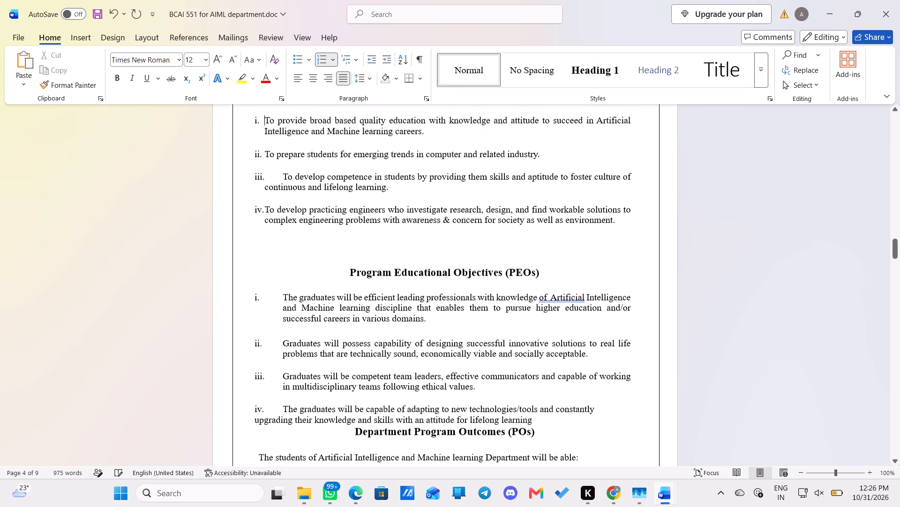
# Examine the side borders from the Department Vision Statement page through to the Program Specific Outcomes page.
pyautogui.scroll(2, 667, 303)
pyautogui.scroll(-3, 667, 303)
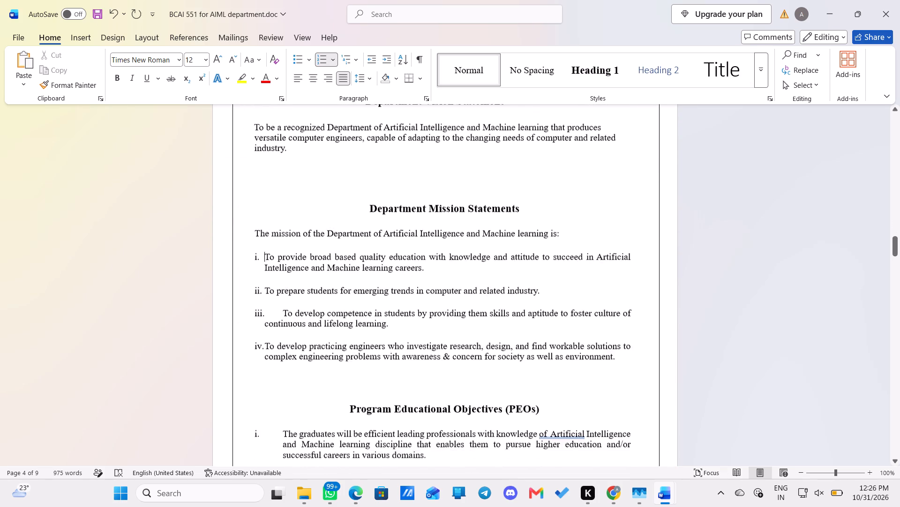
pyautogui.scroll(-4, 667, 303)
pyautogui.scroll(1, 667, 303)
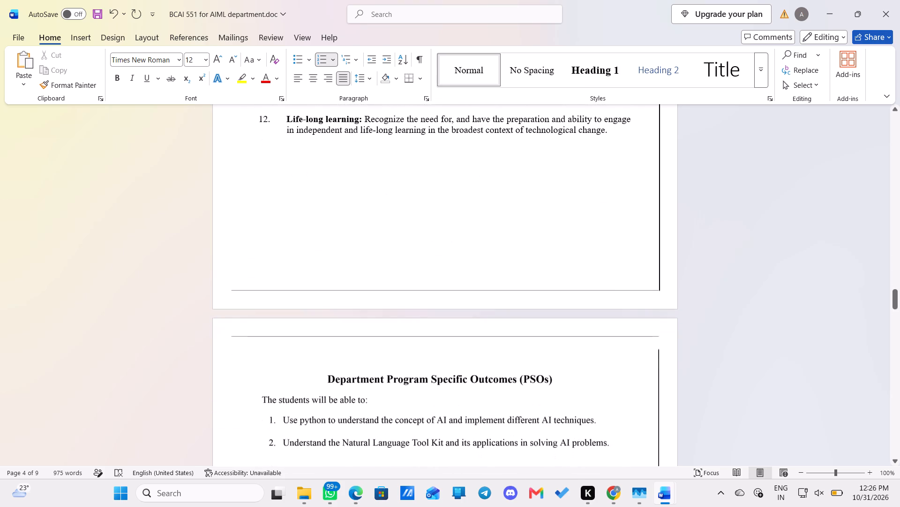
pyautogui.scroll(4, 667, 303)
pyautogui.scroll(-4, 425, 280)
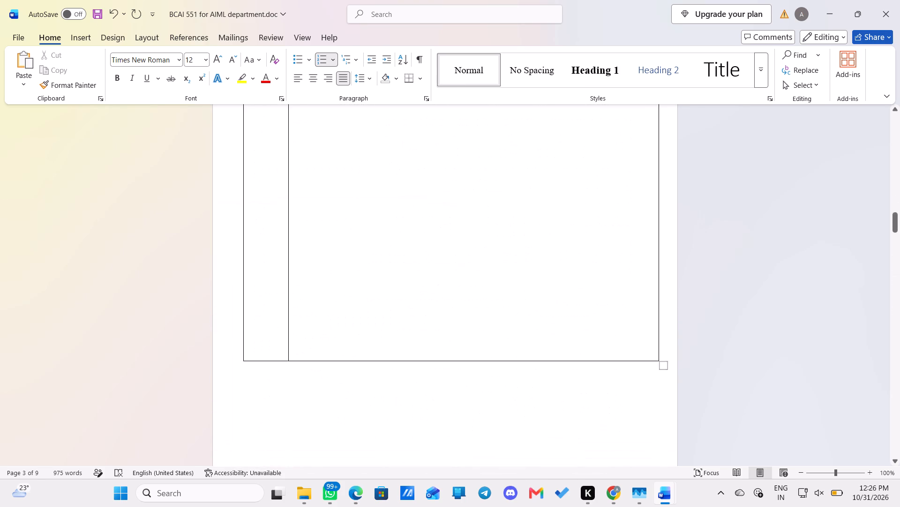
pyautogui.scroll(-1, 425, 280)
# Copy the Vision Statement page's left border line to the page starting with Design/development of solutions, aligning it at the left edge with the top border.
pyautogui.click(234, 299)
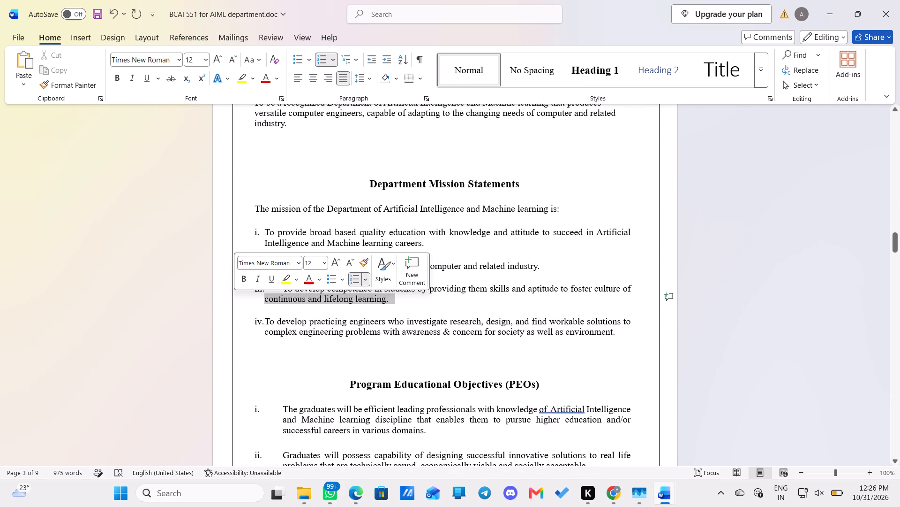
pyautogui.click(232, 299)
pyautogui.hotkey('ctrl', 'c')
pyautogui.scroll(-1, 232, 299)
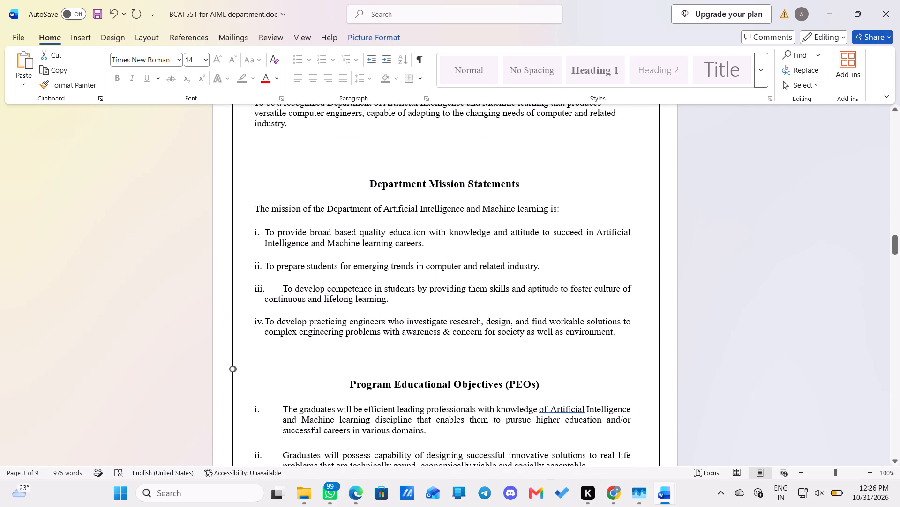
pyautogui.scroll(-3, 232, 299)
pyautogui.doubleClick(236, 316)
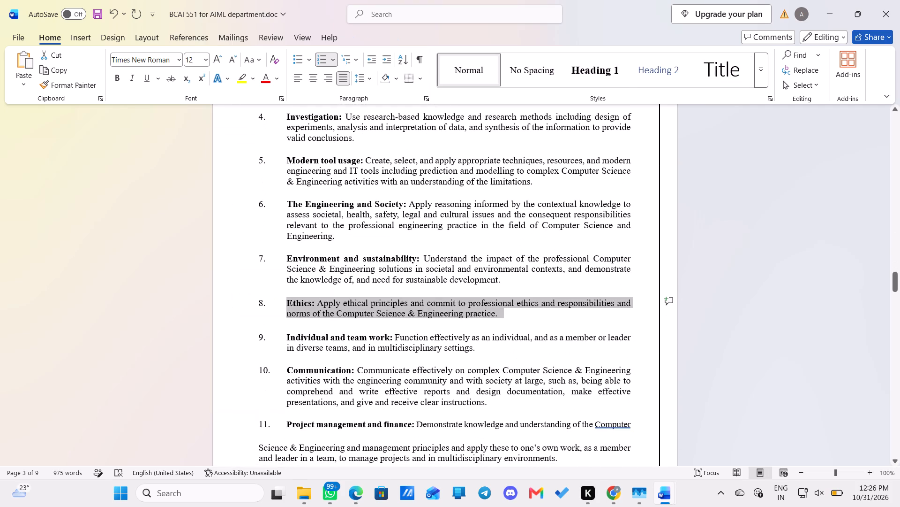
pyautogui.hotkey('ctrl', 'v')
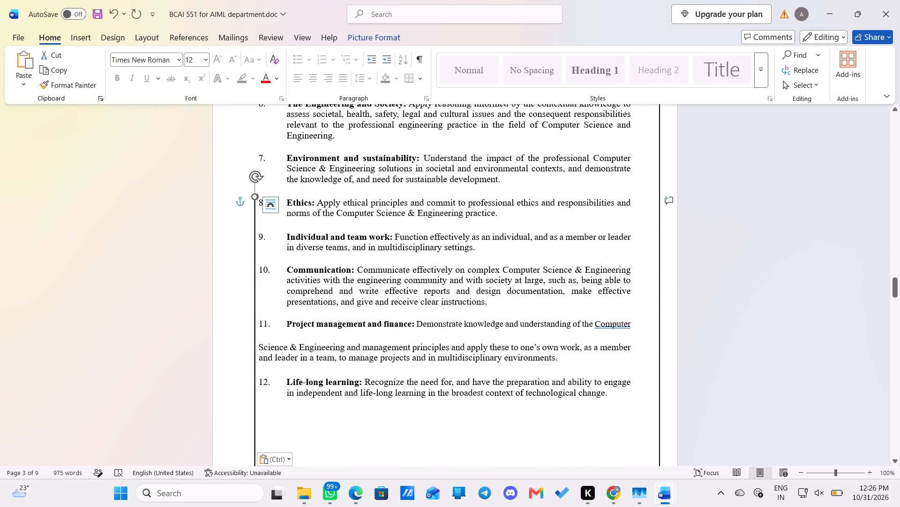
pyautogui.moveTo(255, 318); pyautogui.dragTo(239, 166)
pyautogui.scroll(3, 239, 166)
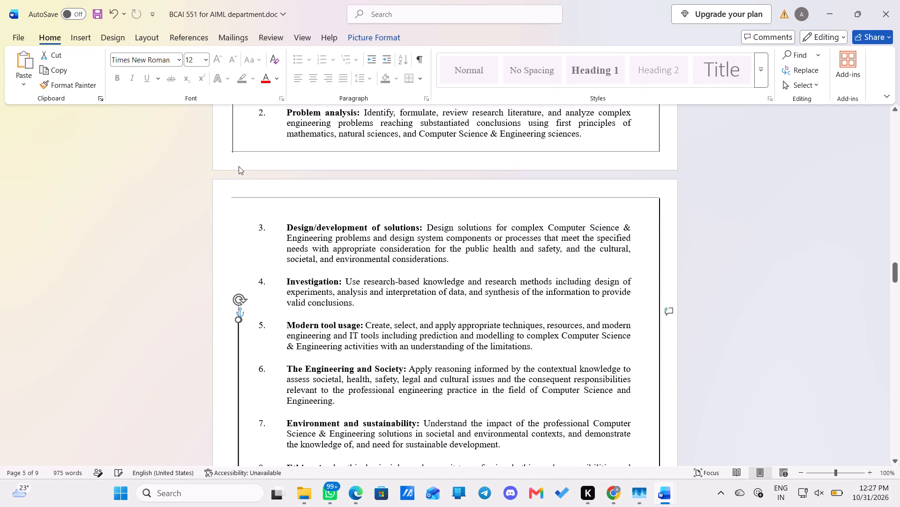
pyautogui.moveTo(238, 340); pyautogui.dragTo(225, 231)
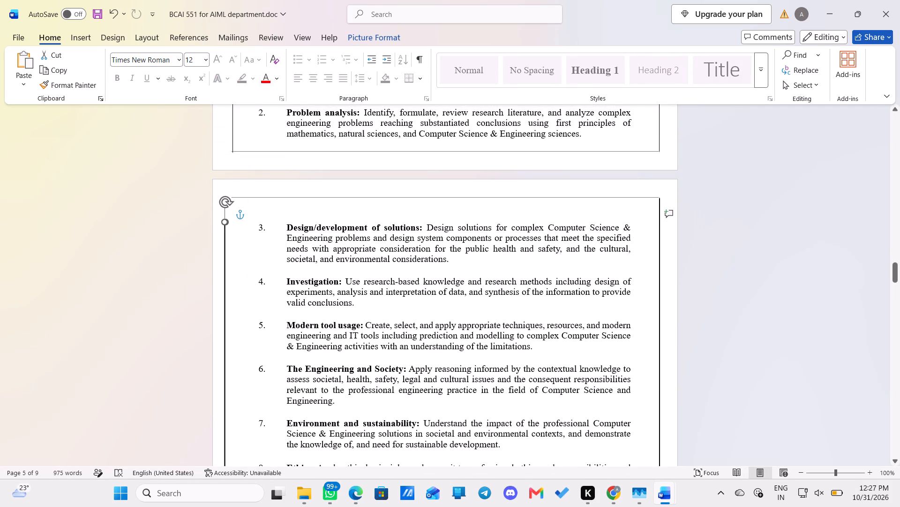
pyautogui.moveTo(225, 231); pyautogui.dragTo(231, 219)
pyautogui.scroll(-6, 231, 219)
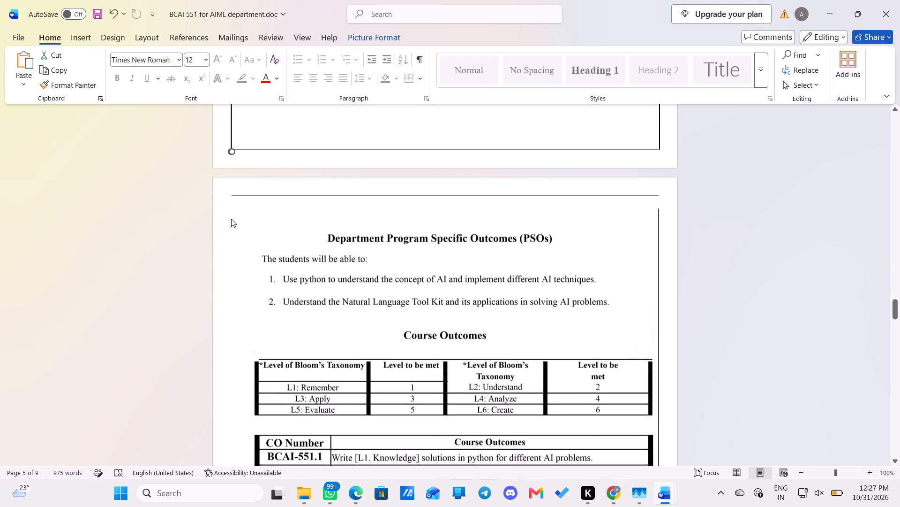
pyautogui.click(258, 141)
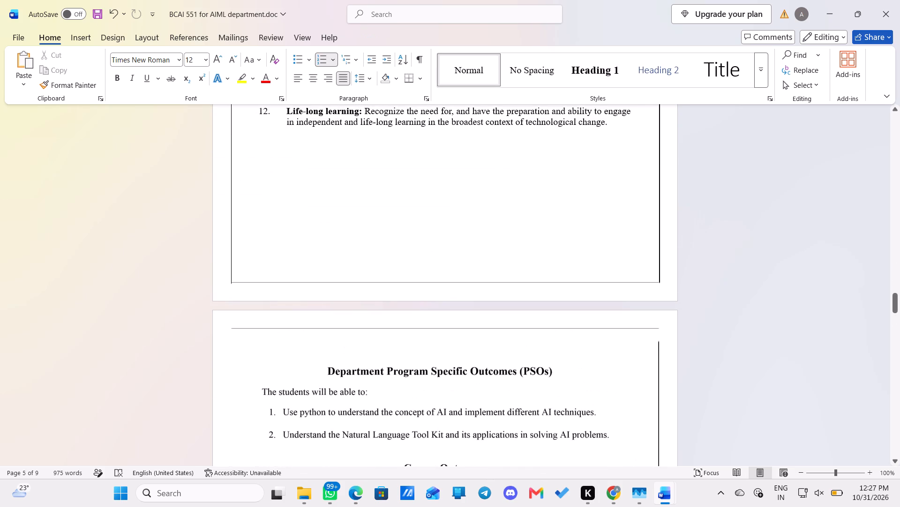
# Paste the border line on the Department Program Specific Outcomes page and move it to the page's left edge, meeting the top border.
pyautogui.scroll(3, 258, 141)
pyautogui.scroll(-2, 258, 141)
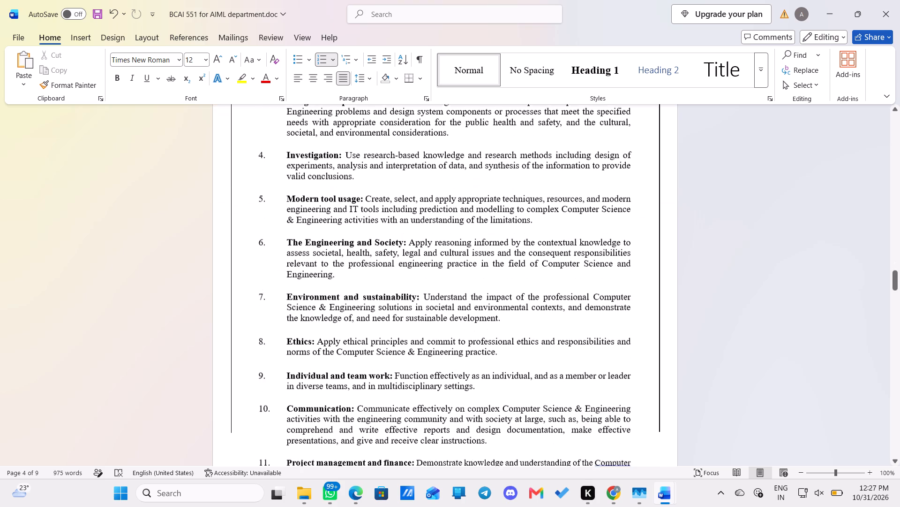
pyautogui.scroll(-2, 258, 141)
pyautogui.scroll(1, 258, 141)
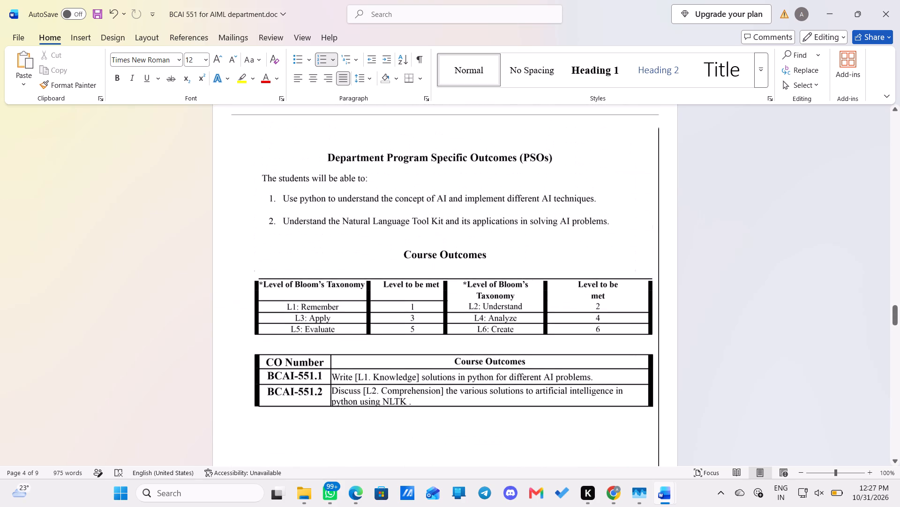
pyautogui.click(244, 187)
pyautogui.hotkey('ctrl', 'v')
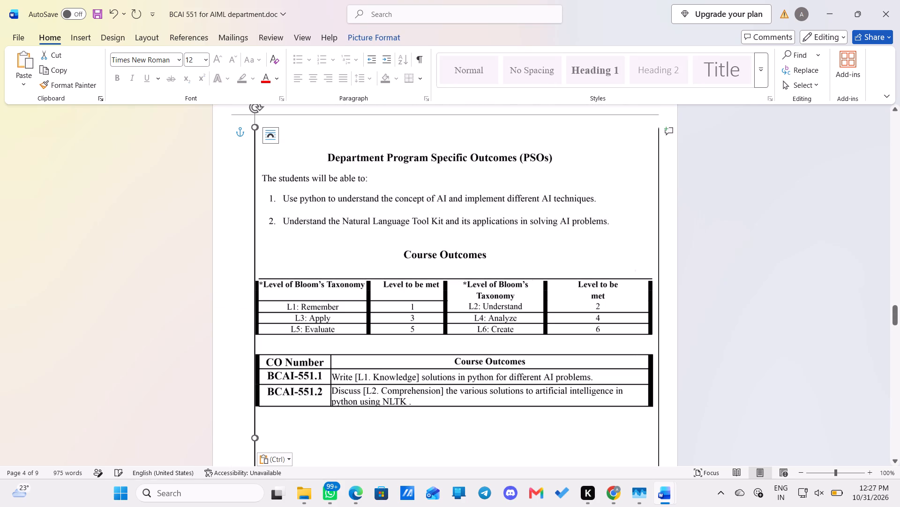
pyautogui.moveTo(256, 195); pyautogui.dragTo(252, 194)
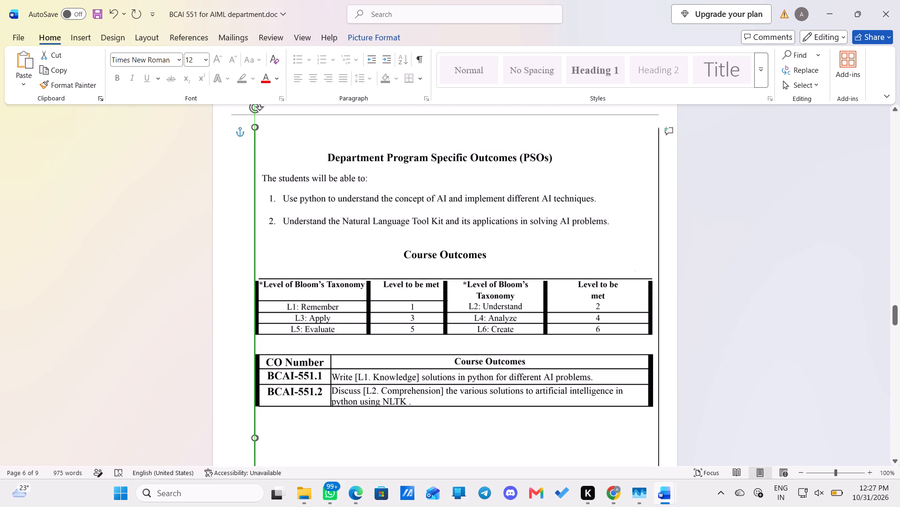
pyautogui.moveTo(252, 194); pyautogui.dragTo(232, 183)
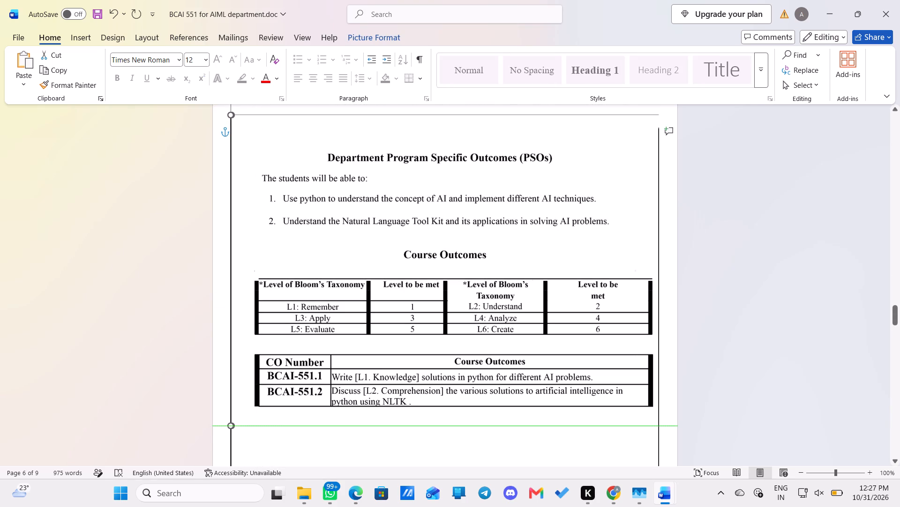
pyautogui.moveTo(232, 183); pyautogui.dragTo(233, 180)
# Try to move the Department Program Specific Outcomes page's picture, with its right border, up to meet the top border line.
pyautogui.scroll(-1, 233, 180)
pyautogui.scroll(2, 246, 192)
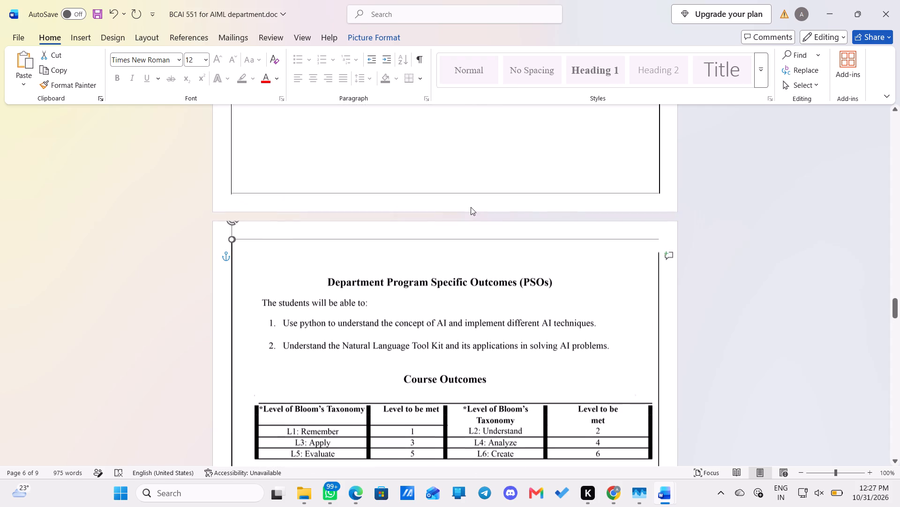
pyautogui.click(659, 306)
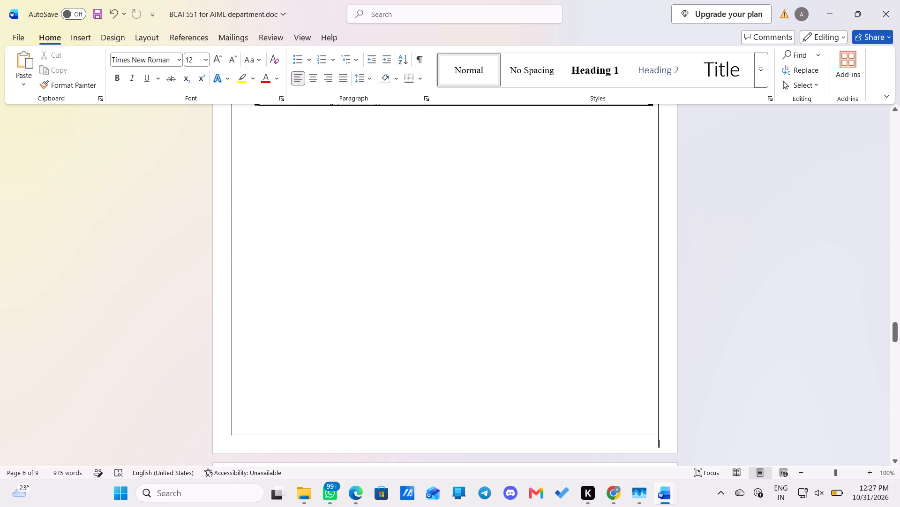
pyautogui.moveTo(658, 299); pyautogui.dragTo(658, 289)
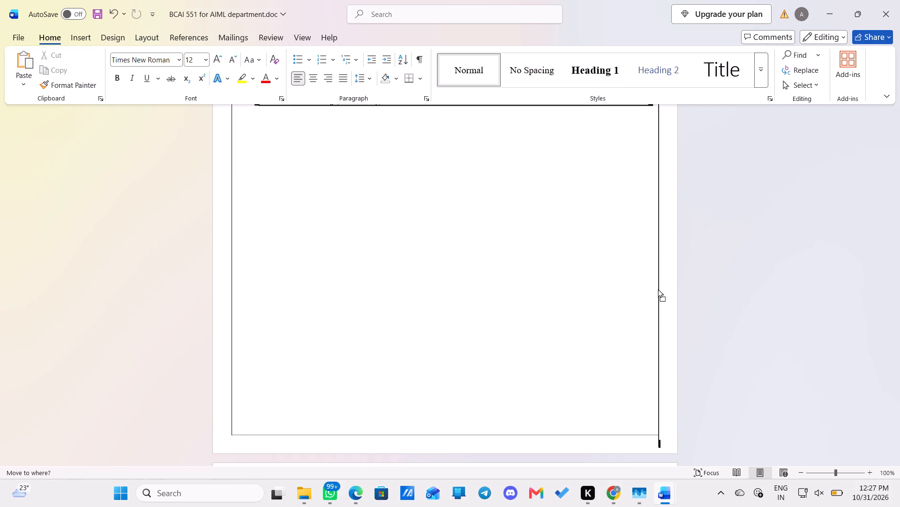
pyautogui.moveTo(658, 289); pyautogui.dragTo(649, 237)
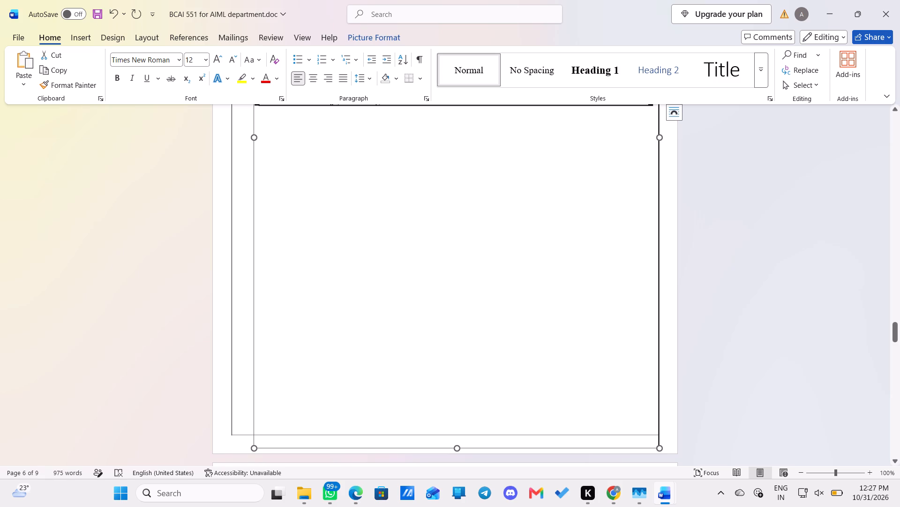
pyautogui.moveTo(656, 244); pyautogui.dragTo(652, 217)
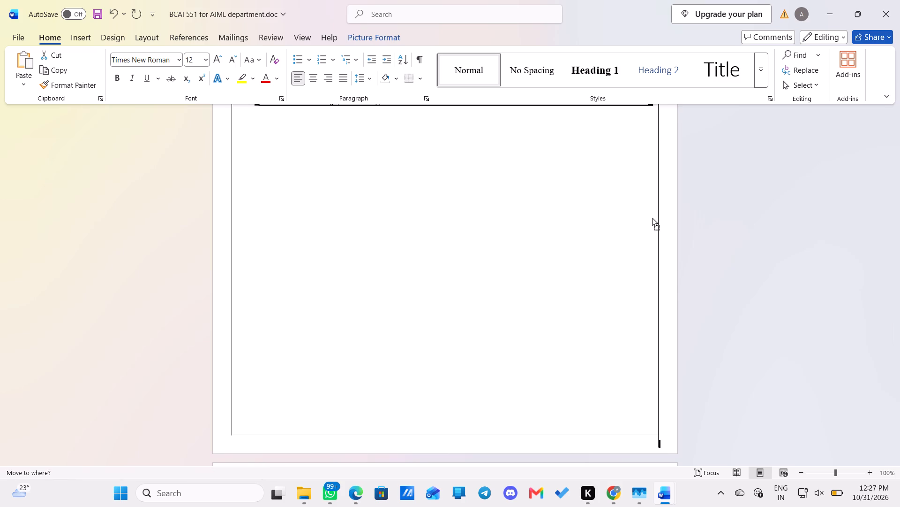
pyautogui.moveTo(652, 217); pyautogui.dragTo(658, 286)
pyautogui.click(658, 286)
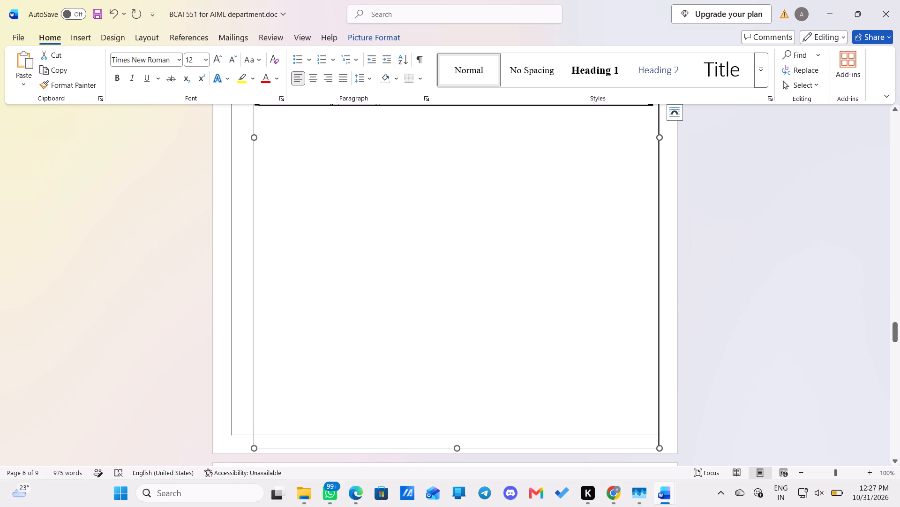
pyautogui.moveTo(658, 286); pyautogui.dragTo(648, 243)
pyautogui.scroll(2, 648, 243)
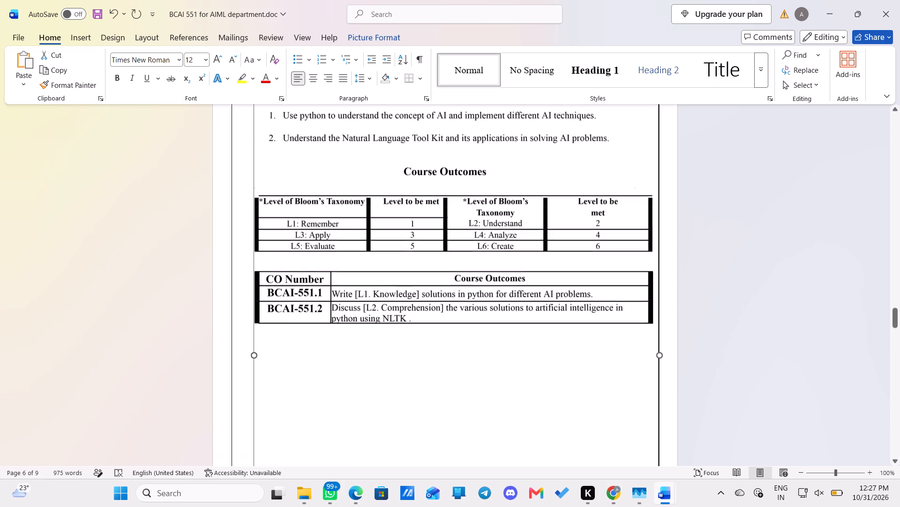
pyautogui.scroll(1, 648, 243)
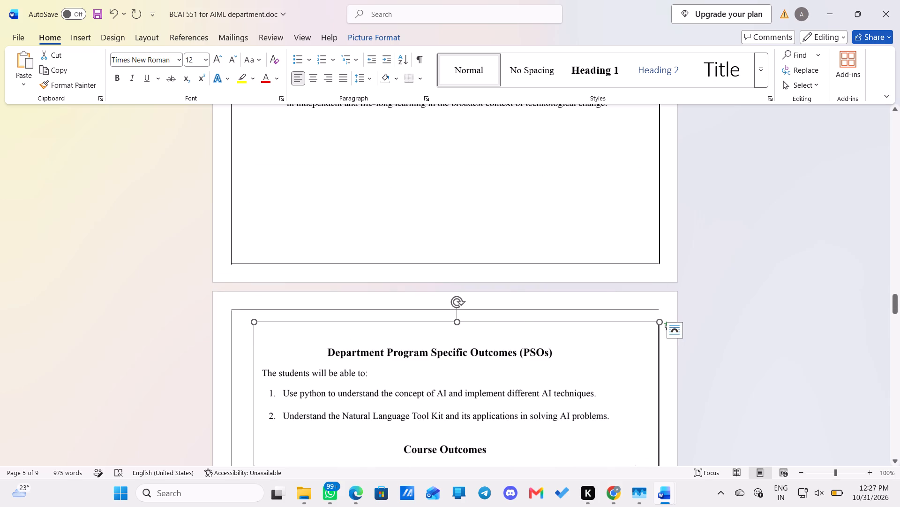
# Undo the latest border line edits around the Program Specific Outcomes page, restoring the pasted left line but not its final placement.
pyautogui.hotkey('ctrl', 'z')
pyautogui.hotkey('ctrl', 'z')
pyautogui.hotkey('ctrl', 'z')
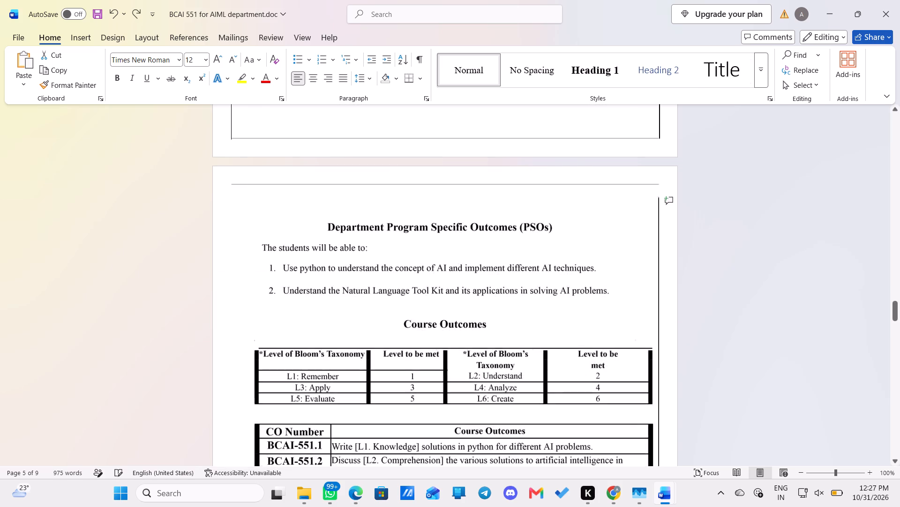
pyautogui.hotkey('ctrl', 'z')
pyautogui.hotkey('ctrl', 'y')
pyautogui.hotkey('ctrl', 'y')
pyautogui.hotkey('ctrl', 'y')
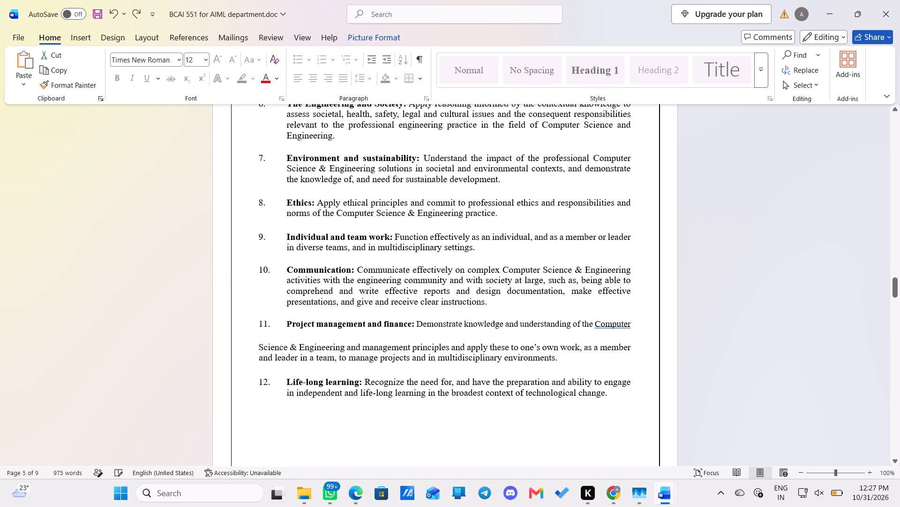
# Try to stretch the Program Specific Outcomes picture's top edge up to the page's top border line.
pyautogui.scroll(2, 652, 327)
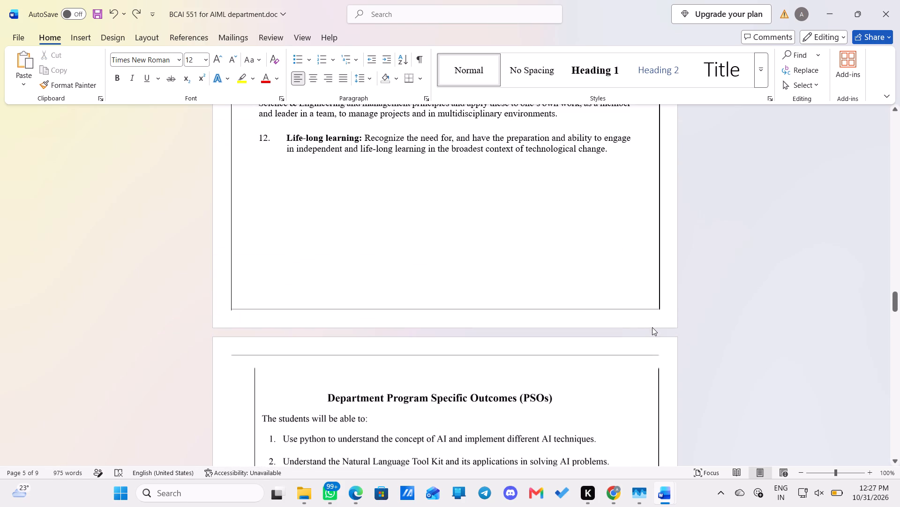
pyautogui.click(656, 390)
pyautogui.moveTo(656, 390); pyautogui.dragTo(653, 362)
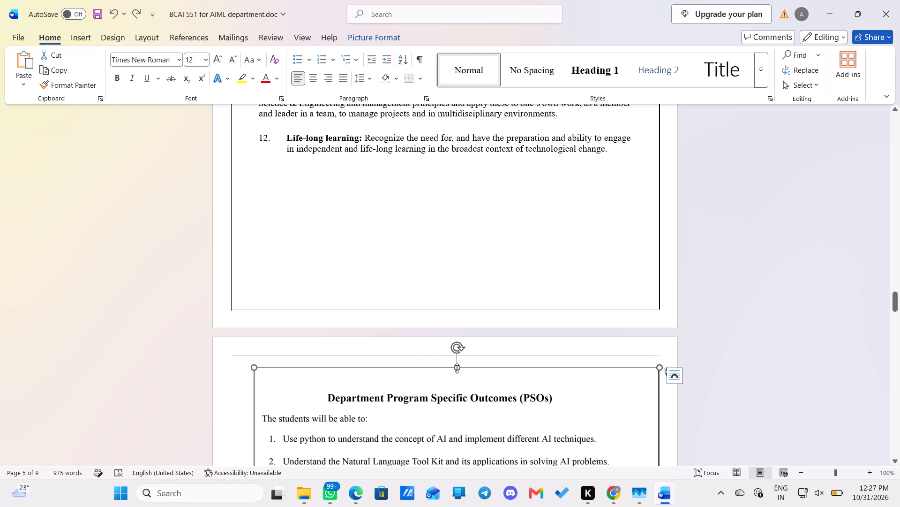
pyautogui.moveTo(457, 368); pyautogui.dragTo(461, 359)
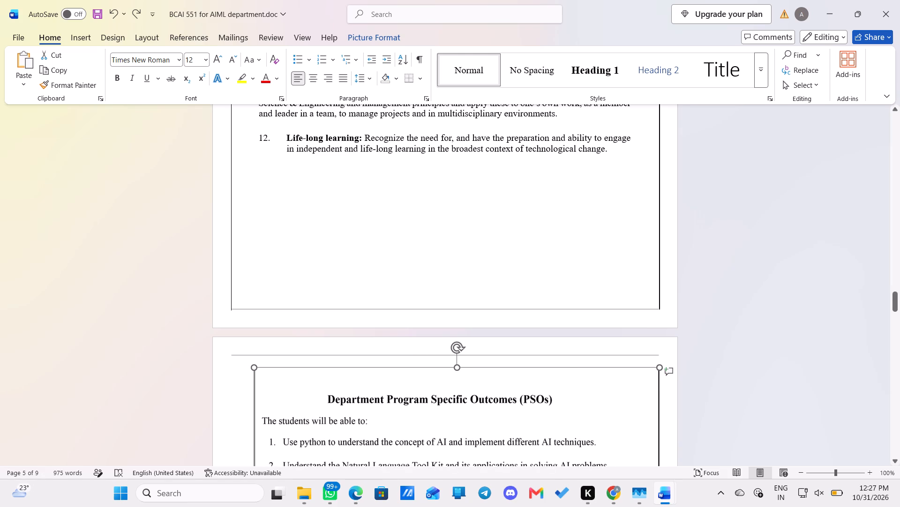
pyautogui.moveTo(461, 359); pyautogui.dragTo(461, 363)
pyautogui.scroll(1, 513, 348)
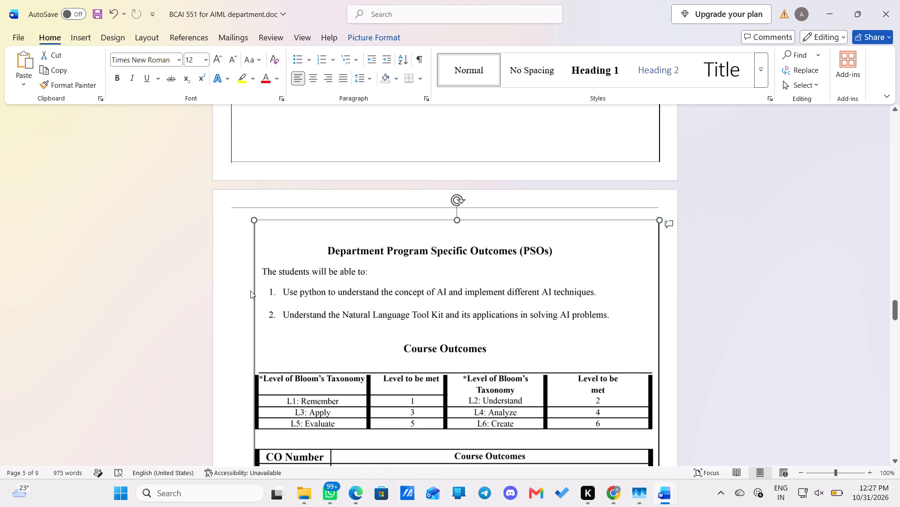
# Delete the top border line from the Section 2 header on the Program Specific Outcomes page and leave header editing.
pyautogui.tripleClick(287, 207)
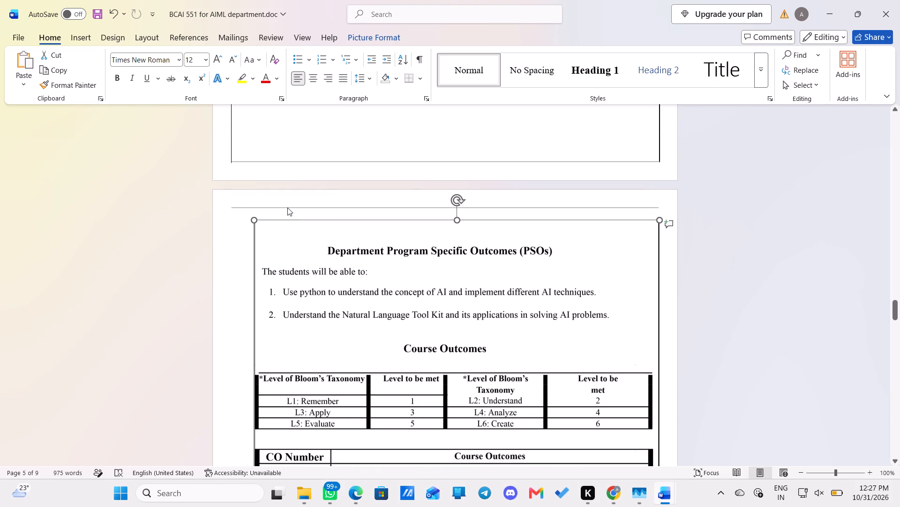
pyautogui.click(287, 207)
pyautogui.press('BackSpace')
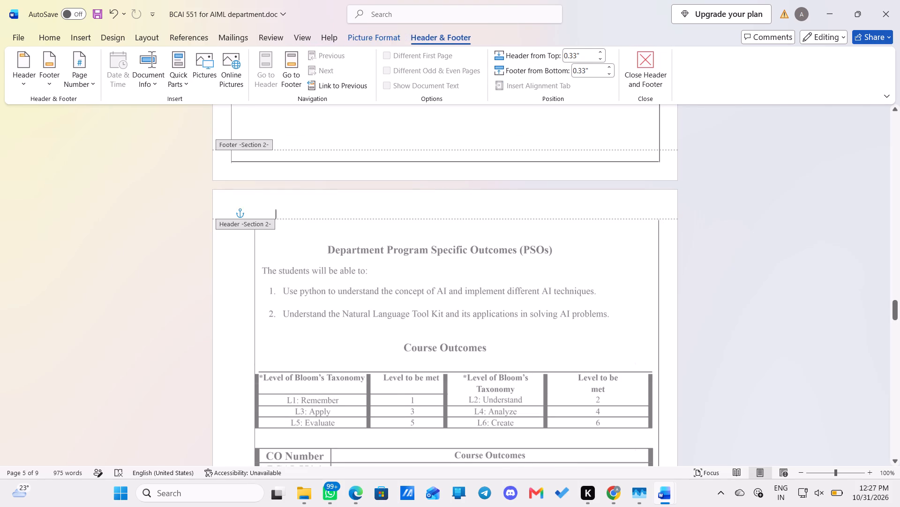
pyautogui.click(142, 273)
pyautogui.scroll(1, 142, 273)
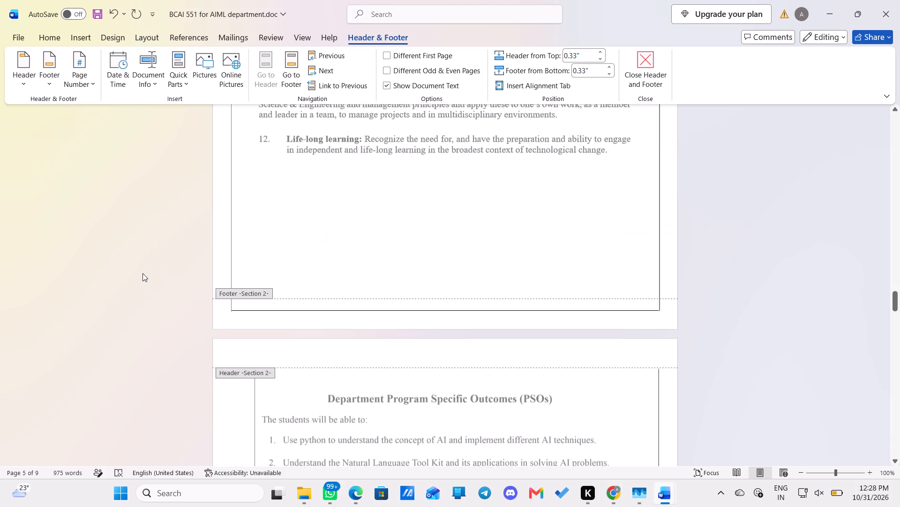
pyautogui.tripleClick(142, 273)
# Examine the page borders from the Program Outcomes pages back to the Department Vision Statement page.
pyautogui.scroll(1, 142, 273)
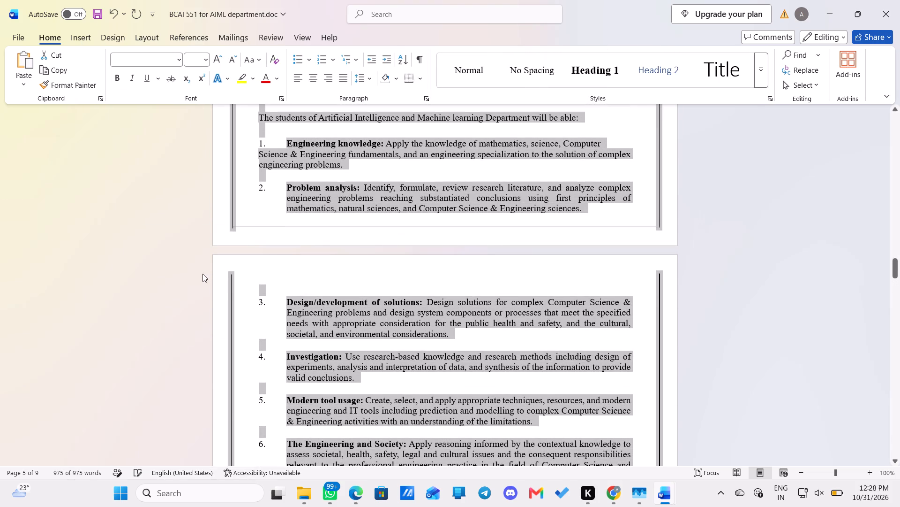
pyautogui.click(245, 284)
pyautogui.scroll(2, 245, 284)
pyautogui.click(228, 184)
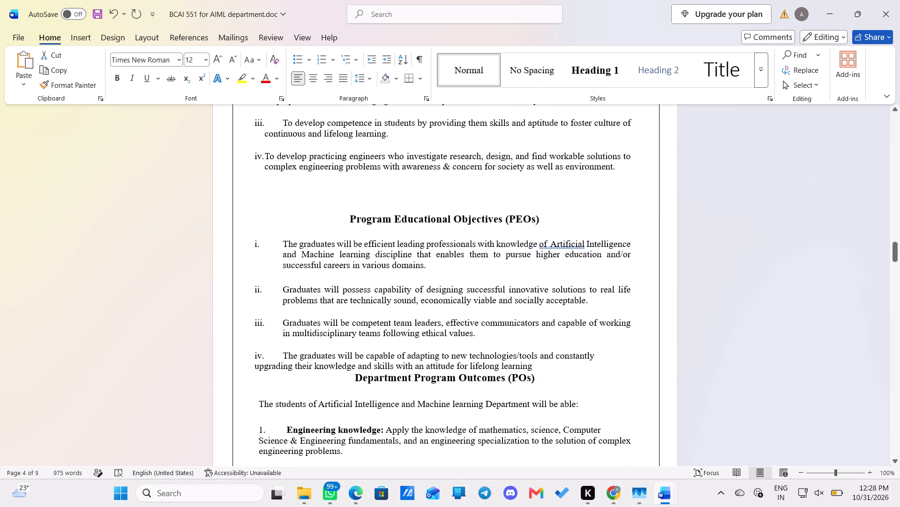
pyautogui.click(273, 191)
pyautogui.scroll(2, 273, 191)
pyautogui.scroll(1, 268, 255)
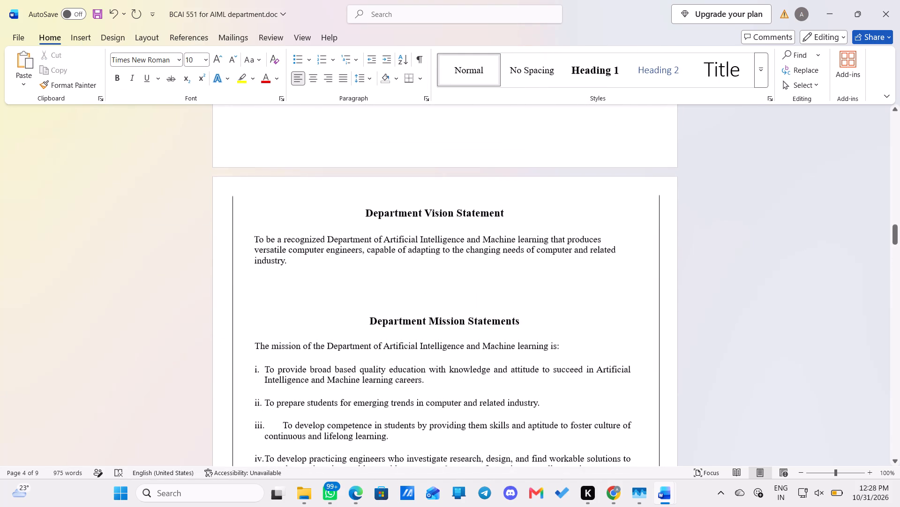
pyautogui.scroll(4, 268, 255)
pyautogui.scroll(-6, 268, 255)
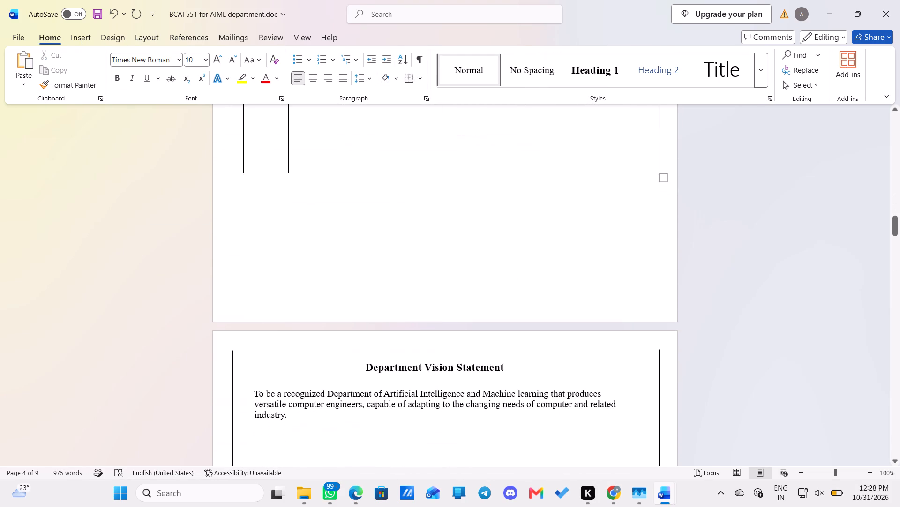
pyautogui.scroll(-1, 268, 255)
pyautogui.scroll(2, 265, 226)
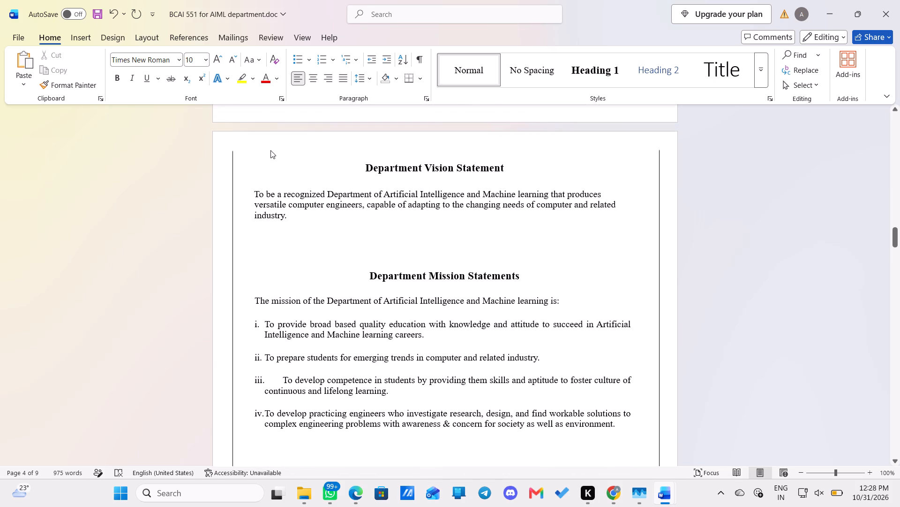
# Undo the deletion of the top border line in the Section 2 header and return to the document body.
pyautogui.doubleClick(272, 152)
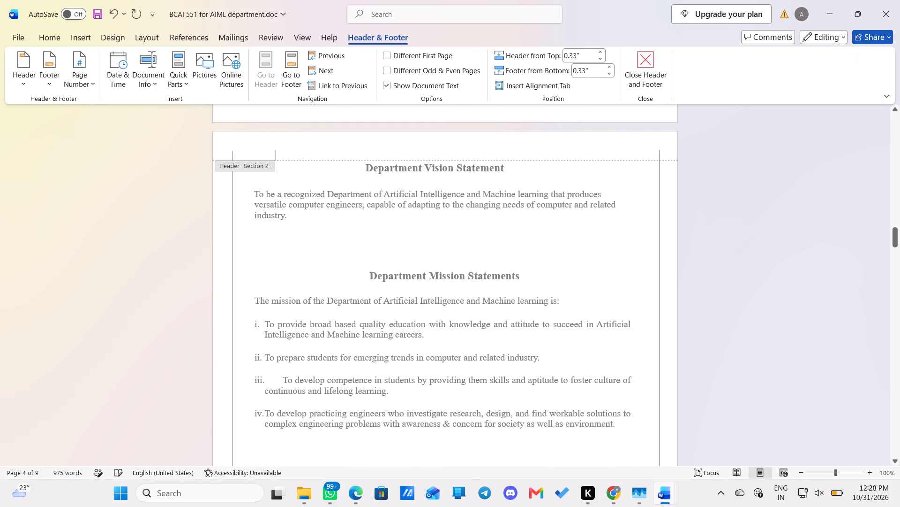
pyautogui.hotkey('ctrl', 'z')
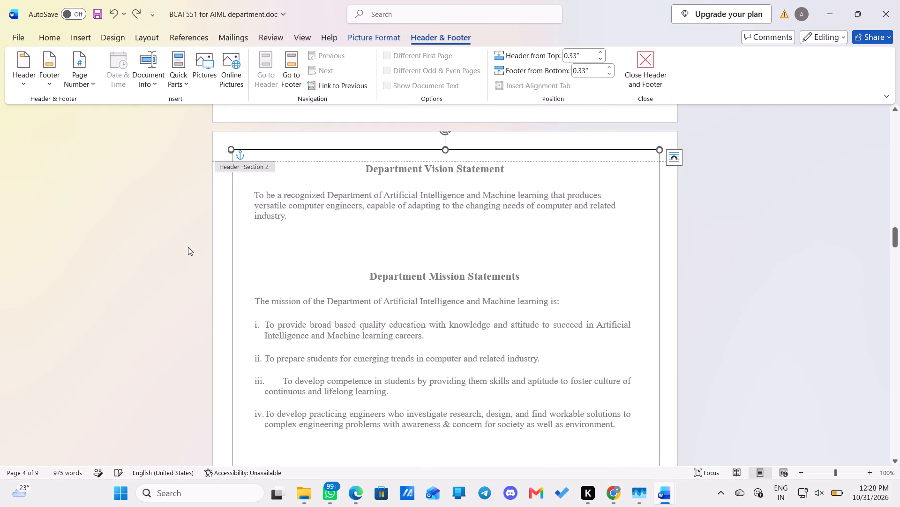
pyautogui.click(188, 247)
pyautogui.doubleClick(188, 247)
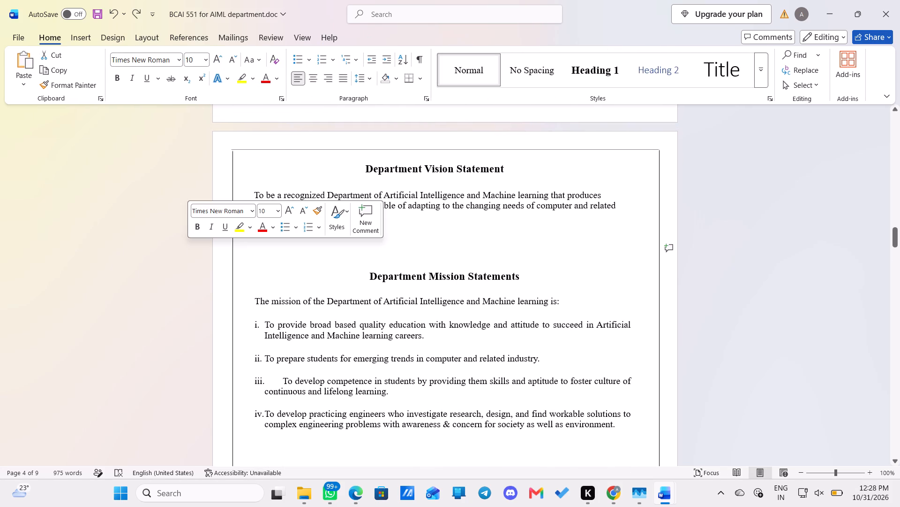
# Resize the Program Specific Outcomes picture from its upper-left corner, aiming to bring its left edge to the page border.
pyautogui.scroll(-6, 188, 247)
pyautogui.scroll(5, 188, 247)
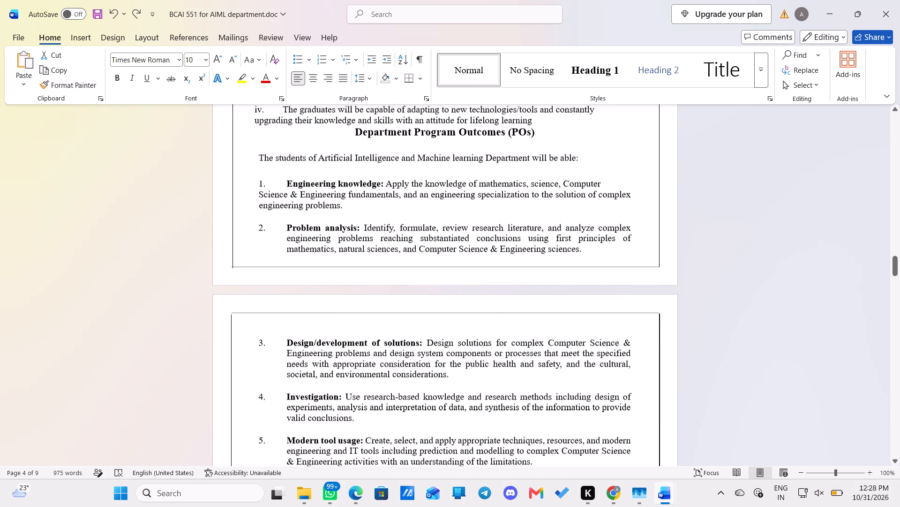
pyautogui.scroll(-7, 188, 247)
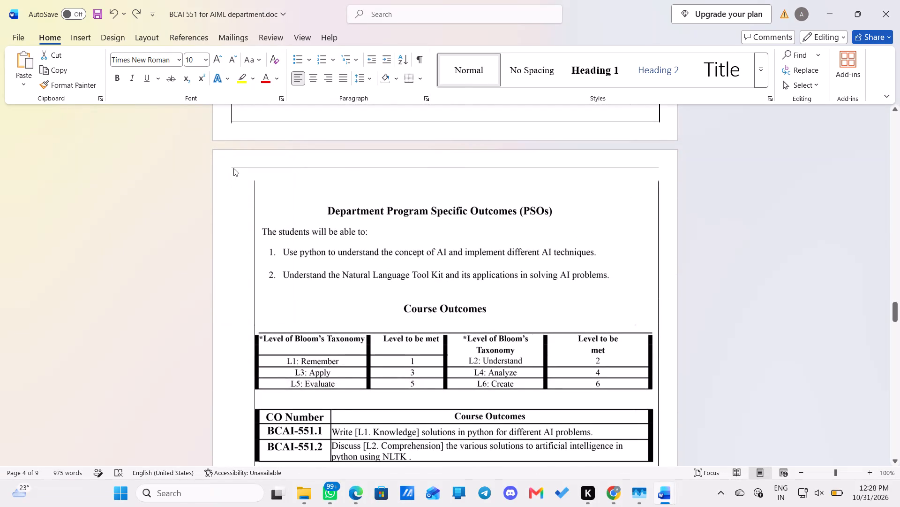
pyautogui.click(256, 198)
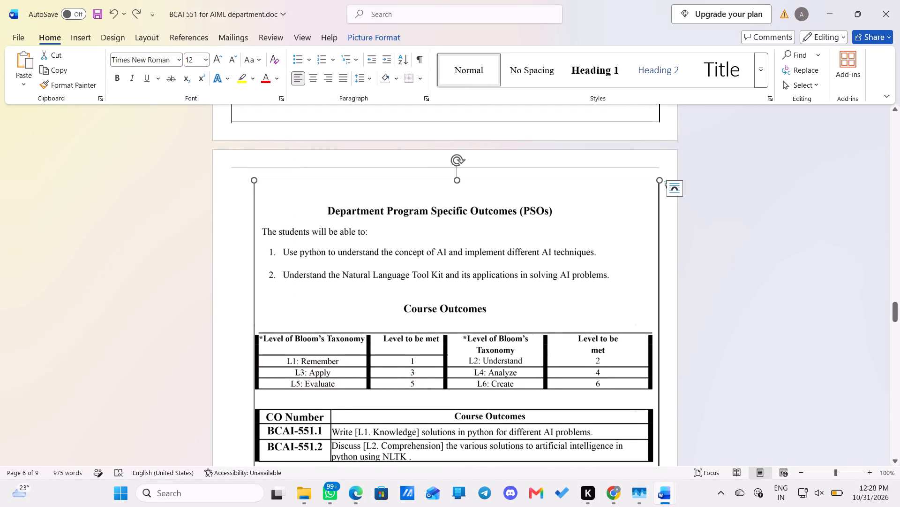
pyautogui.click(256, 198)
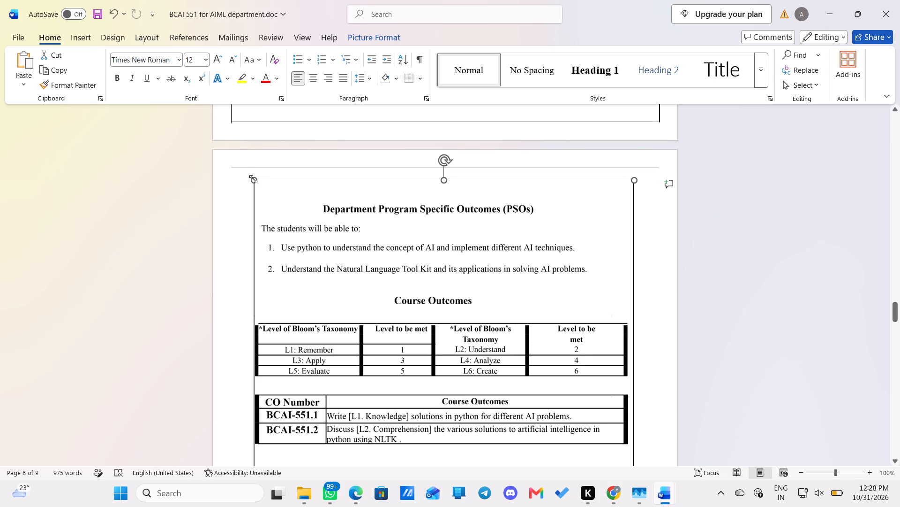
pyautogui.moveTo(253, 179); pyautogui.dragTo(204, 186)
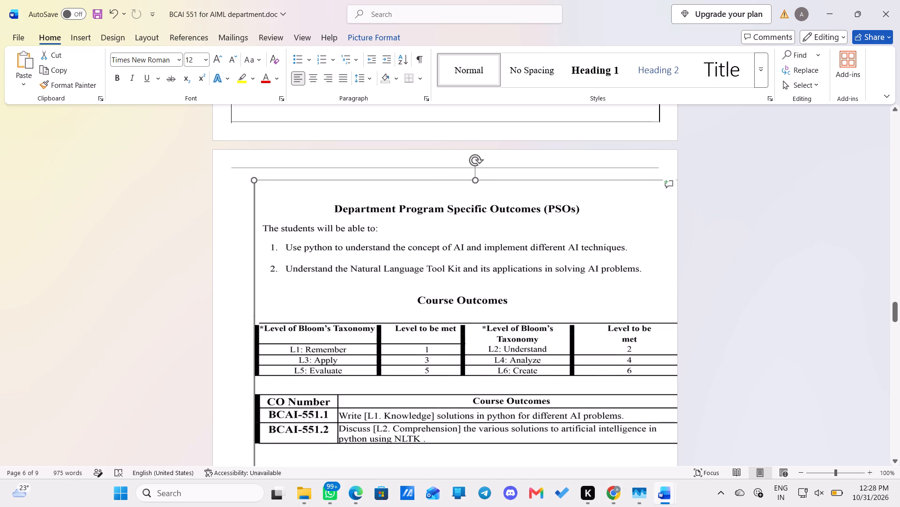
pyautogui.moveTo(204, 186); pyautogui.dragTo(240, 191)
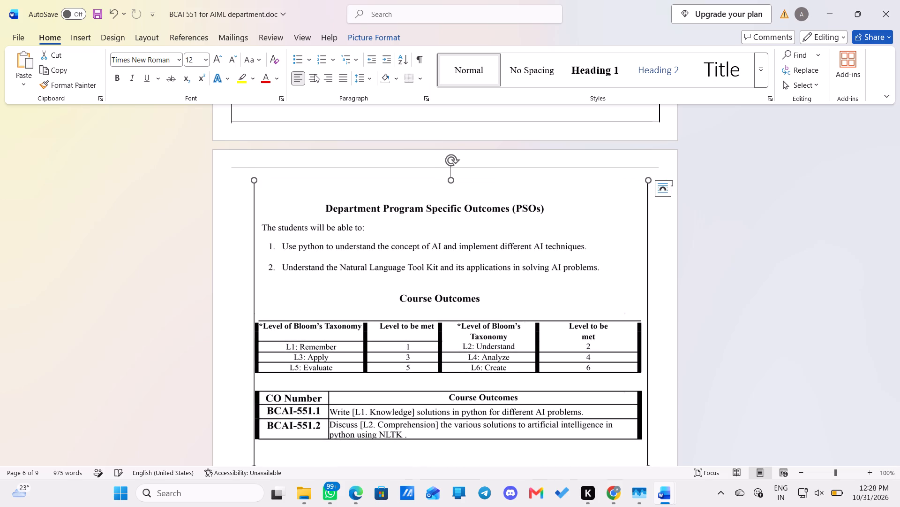
# Center-align the Program Specific Outcomes picture's paragraph and widen the picture from its upper-left corner.
pyautogui.click(316, 76)
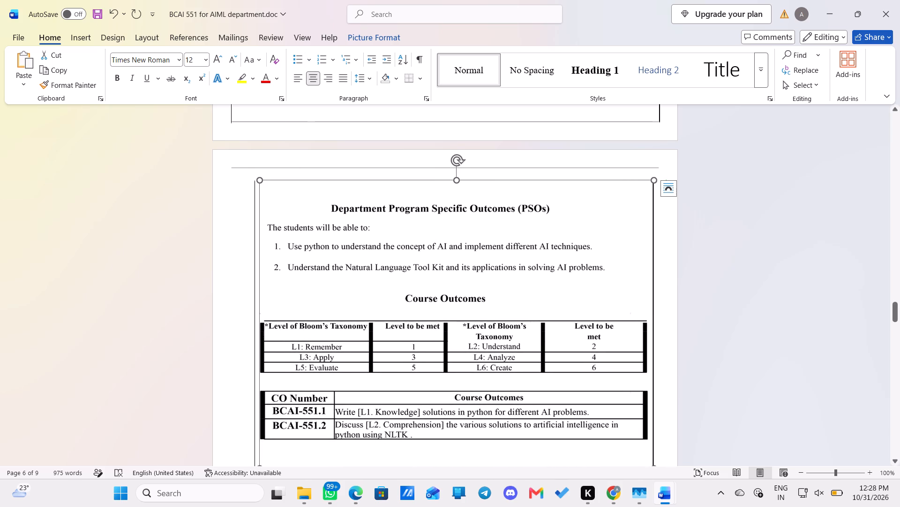
pyautogui.moveTo(262, 183); pyautogui.dragTo(196, 180)
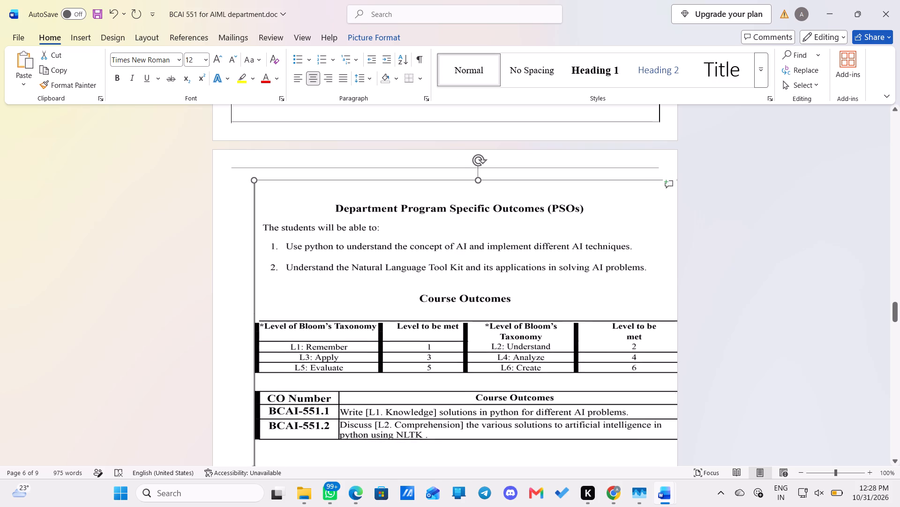
pyautogui.moveTo(196, 180); pyautogui.dragTo(232, 189)
pyautogui.scroll(-2, 232, 189)
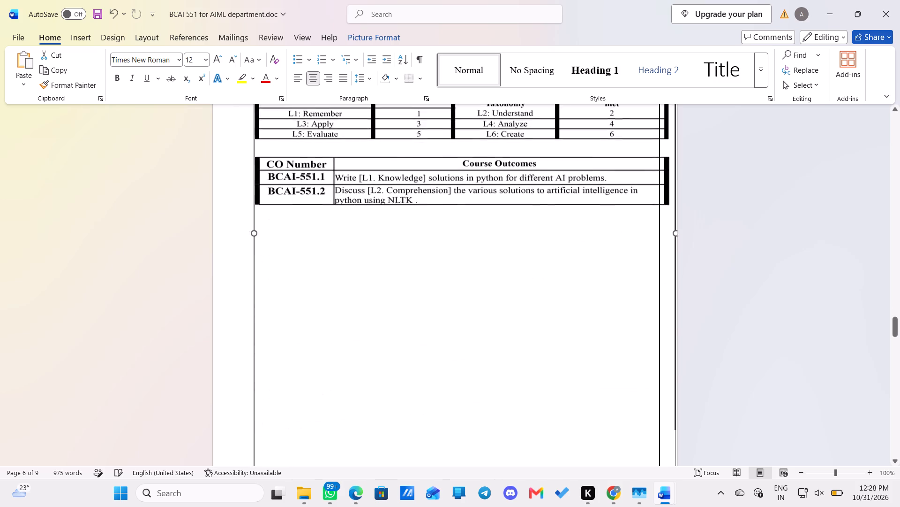
pyautogui.scroll(-2, 232, 189)
pyautogui.keyDown('ctrl'); pyautogui.scroll(-2, 260, 222); pyautogui.keyUp('ctrl')
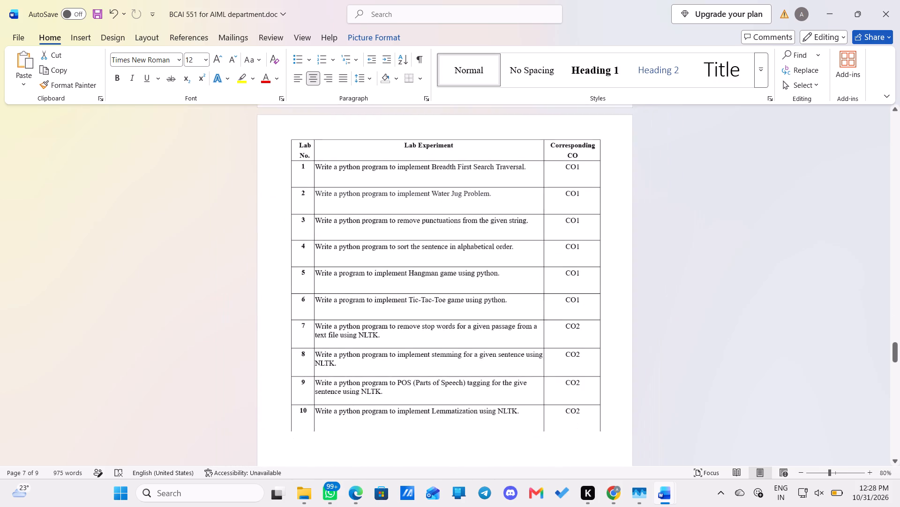
# Resize the Program Specific Outcomes picture from its lower-left corner so its bottom edge meets the page's bottom border line.
pyautogui.scroll(5, 260, 222)
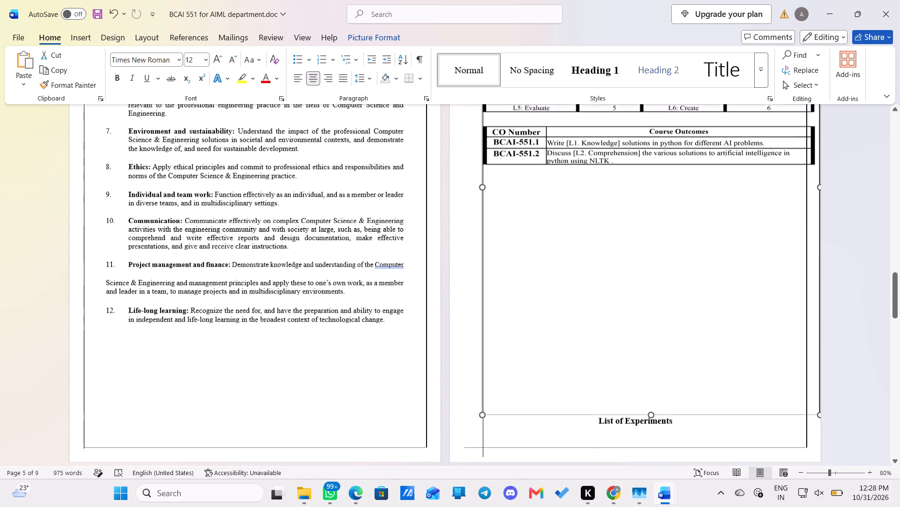
pyautogui.scroll(-1, 260, 222)
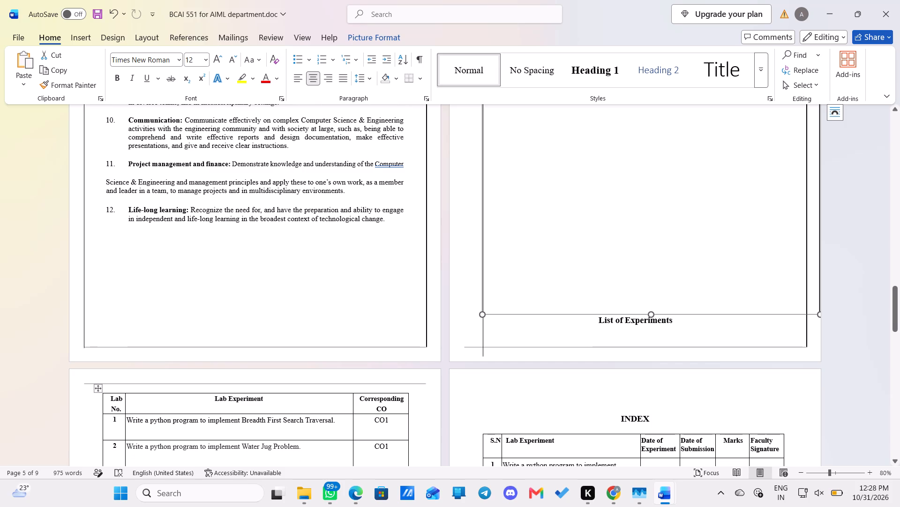
pyautogui.moveTo(480, 314); pyautogui.dragTo(489, 216)
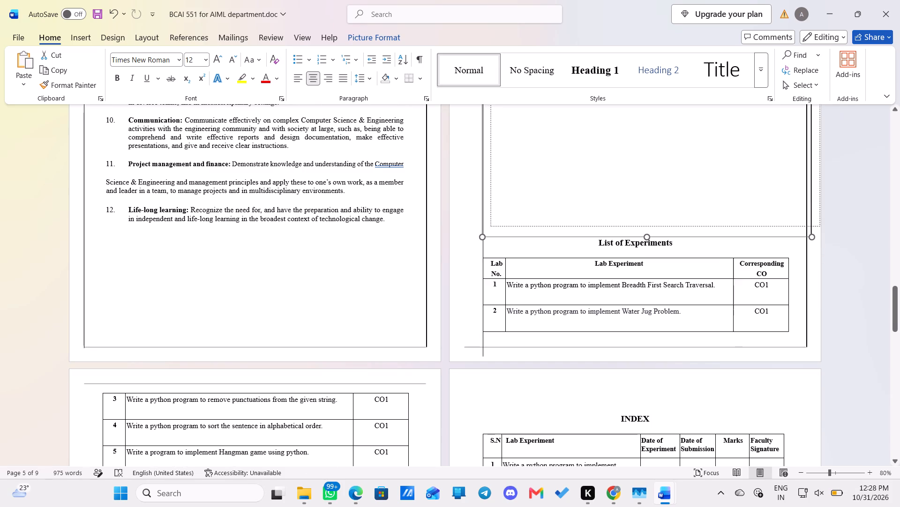
pyautogui.moveTo(489, 216); pyautogui.dragTo(484, 370)
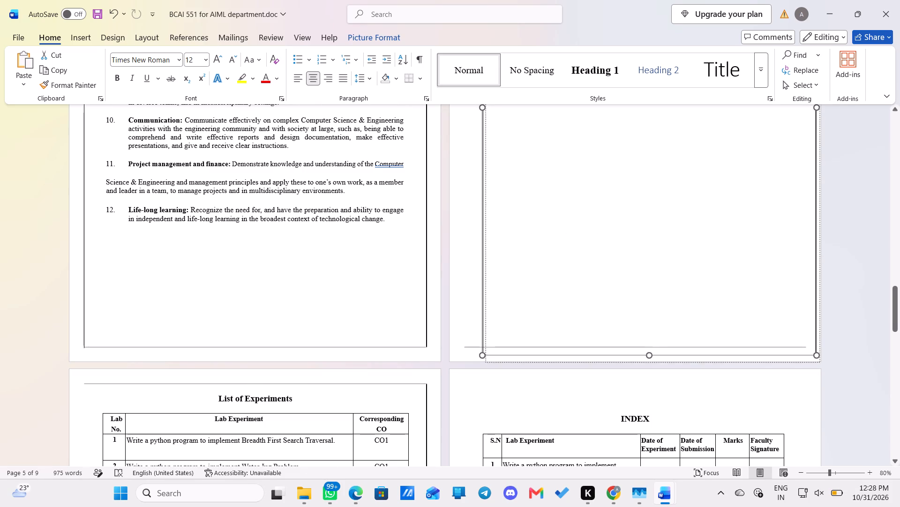
pyautogui.moveTo(484, 370); pyautogui.dragTo(482, 344)
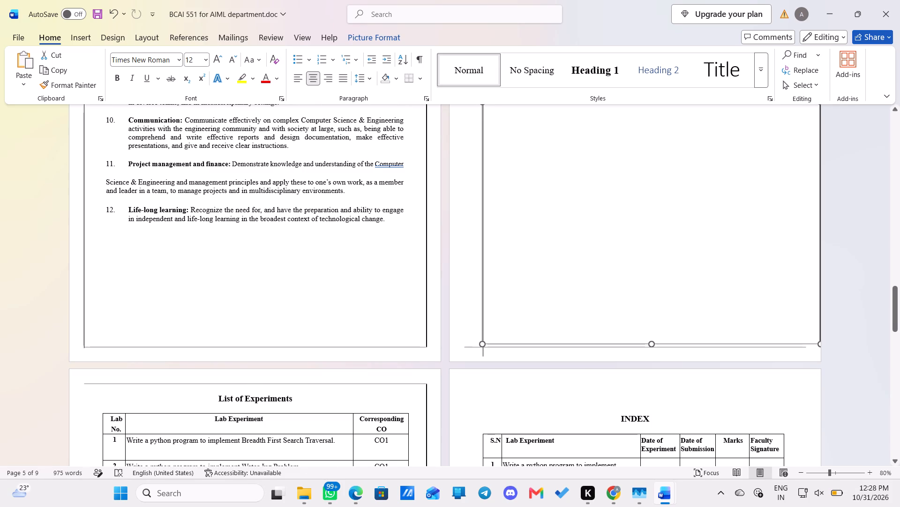
pyautogui.moveTo(482, 344); pyautogui.dragTo(482, 347)
# Narrow the Program Specific Outcomes picture from its right edge so it lines up with the end of the page's top border line.
pyautogui.scroll(1, 482, 347)
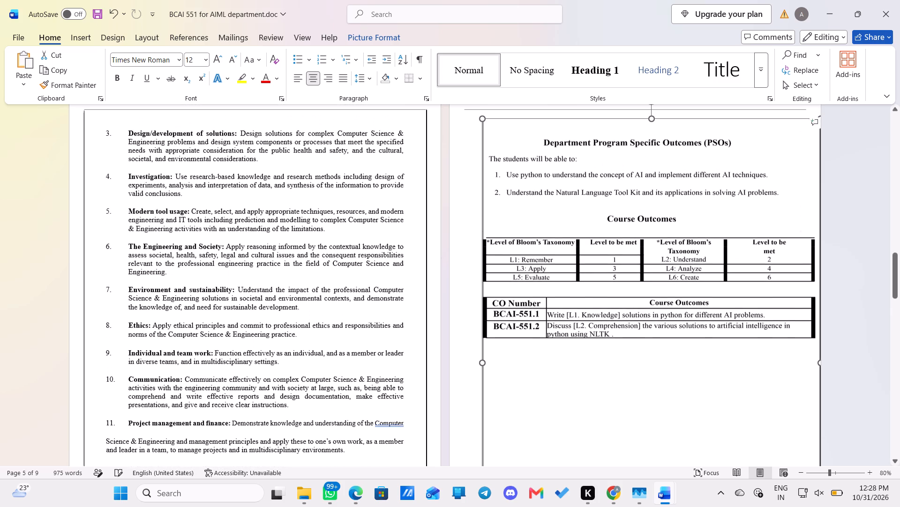
pyautogui.scroll(1, 482, 347)
pyautogui.scroll(1, 553, 259)
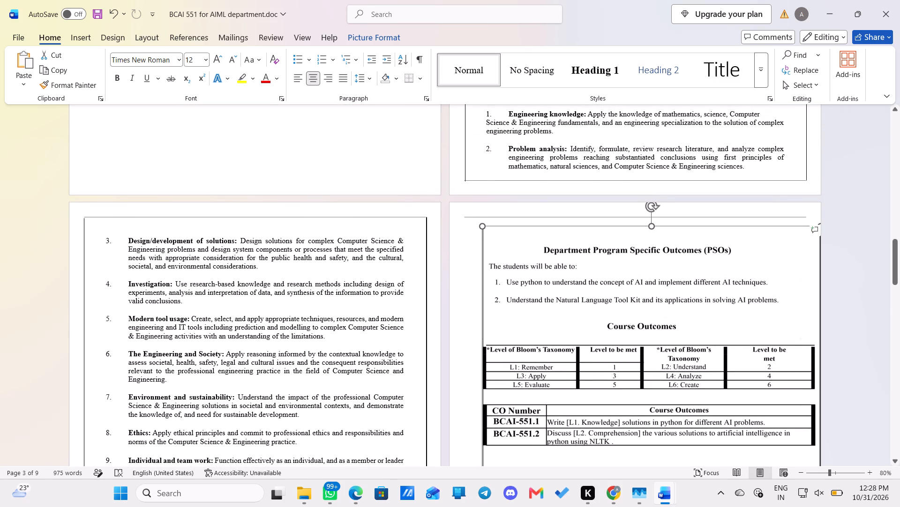
pyautogui.scroll(-1, 814, 307)
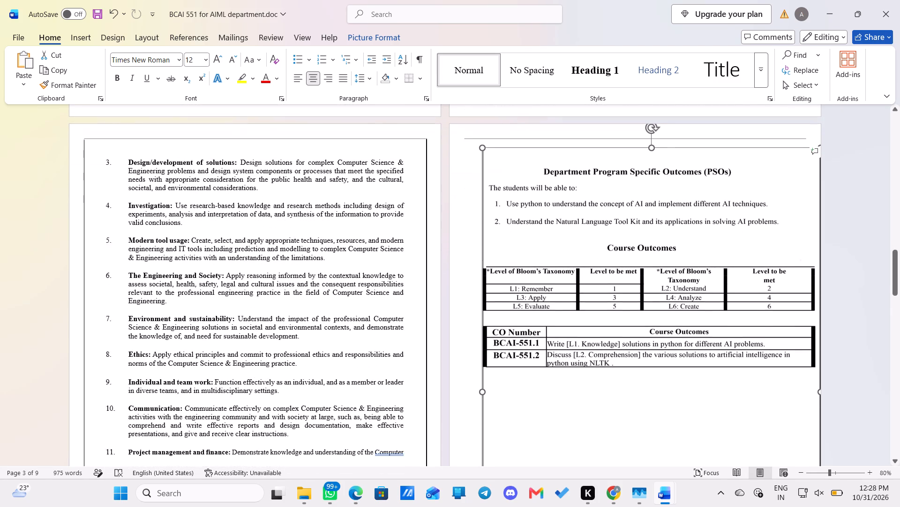
pyautogui.moveTo(820, 388); pyautogui.dragTo(791, 369)
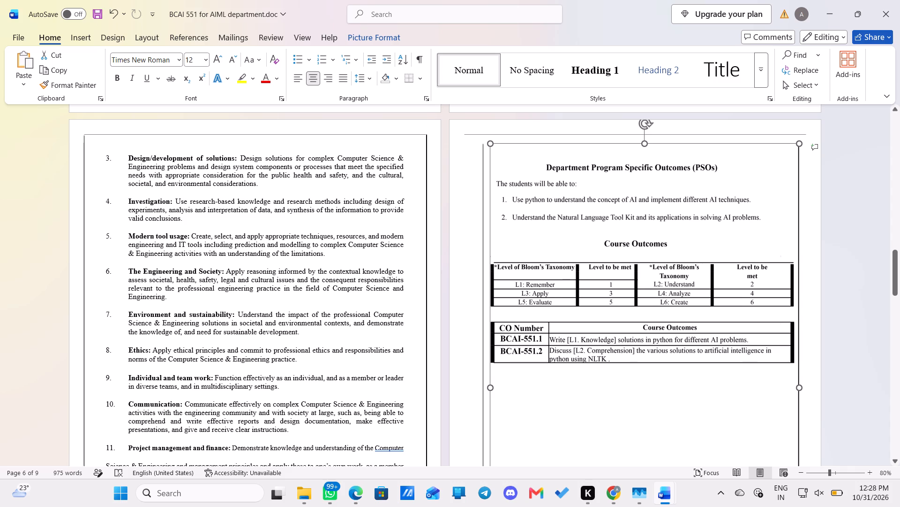
pyautogui.moveTo(791, 369); pyautogui.dragTo(806, 369)
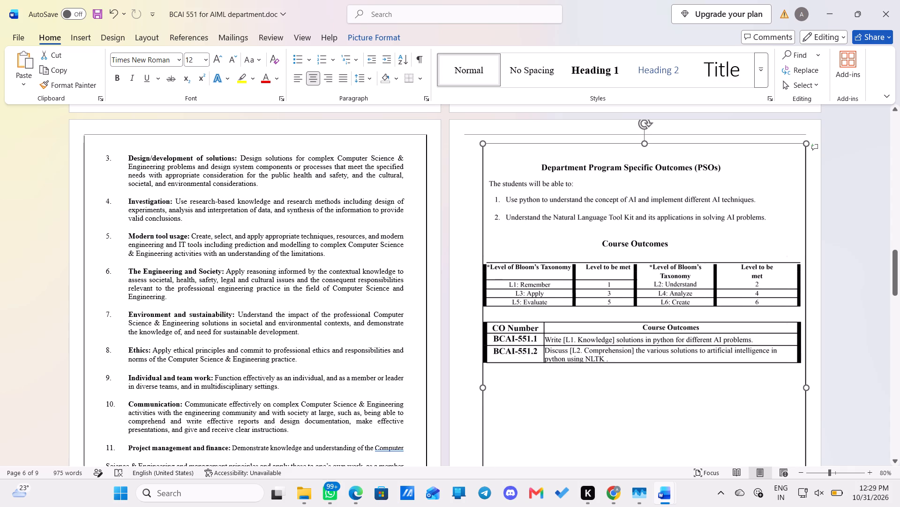
pyautogui.moveTo(806, 369); pyautogui.dragTo(804, 369)
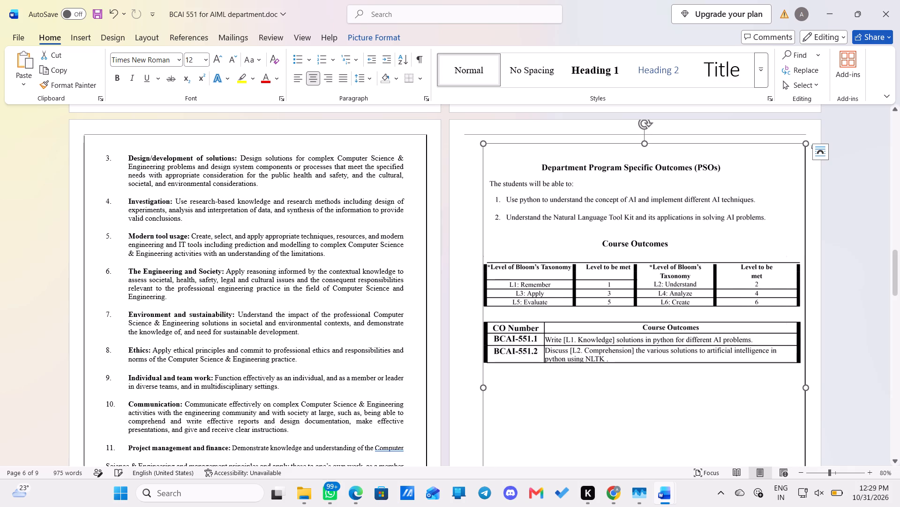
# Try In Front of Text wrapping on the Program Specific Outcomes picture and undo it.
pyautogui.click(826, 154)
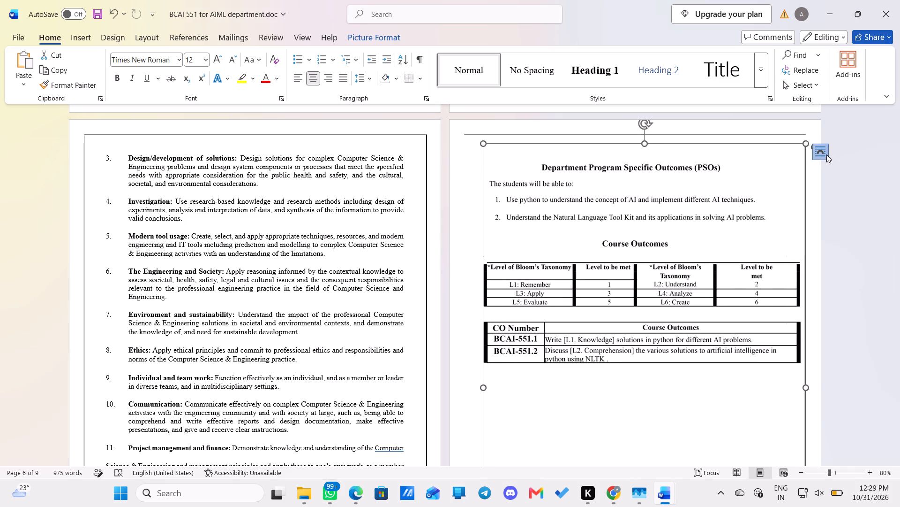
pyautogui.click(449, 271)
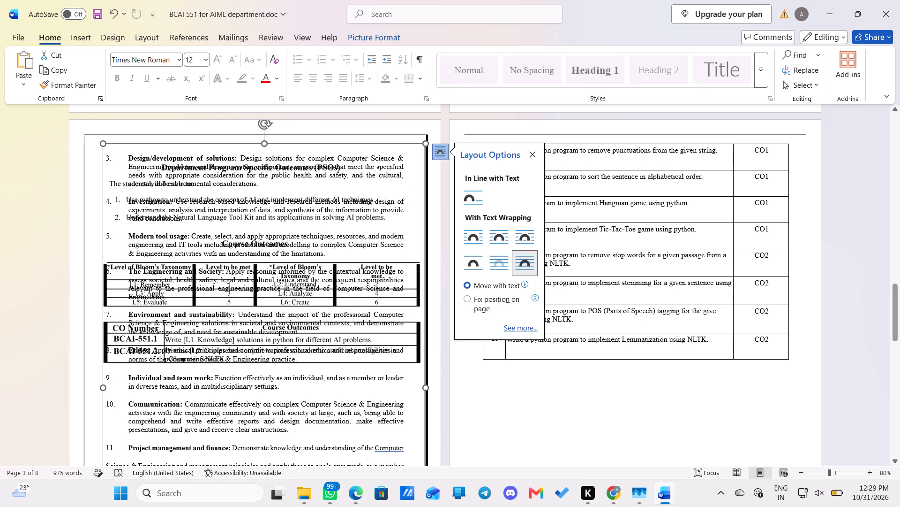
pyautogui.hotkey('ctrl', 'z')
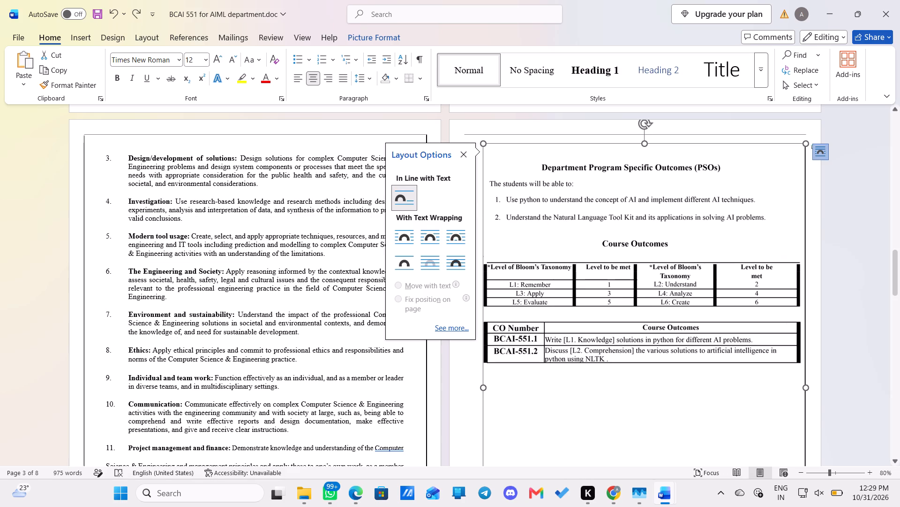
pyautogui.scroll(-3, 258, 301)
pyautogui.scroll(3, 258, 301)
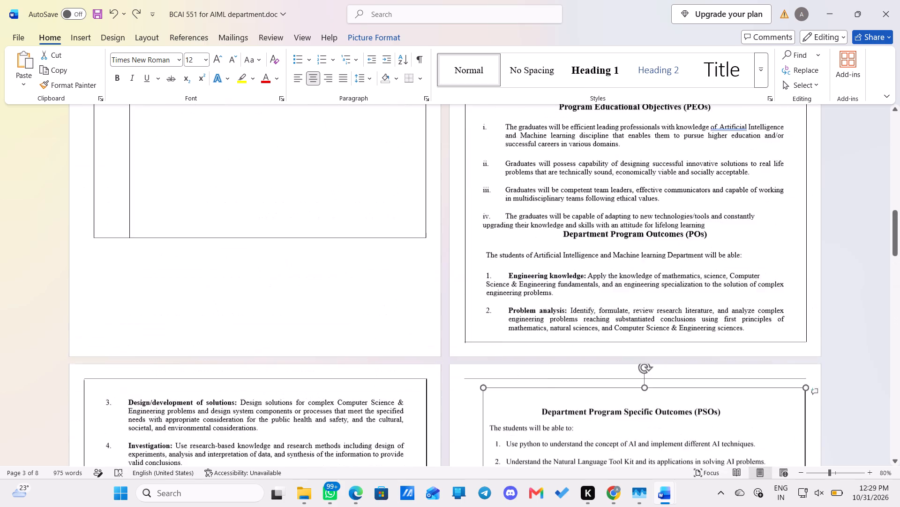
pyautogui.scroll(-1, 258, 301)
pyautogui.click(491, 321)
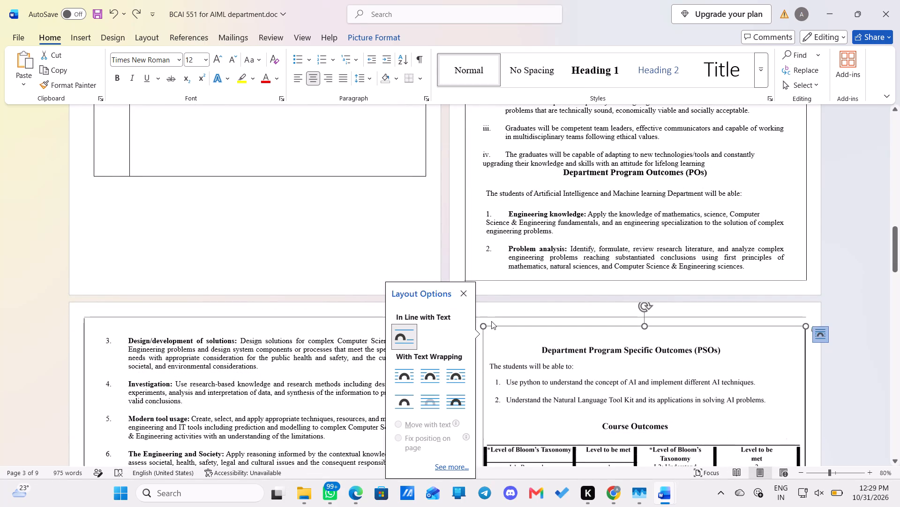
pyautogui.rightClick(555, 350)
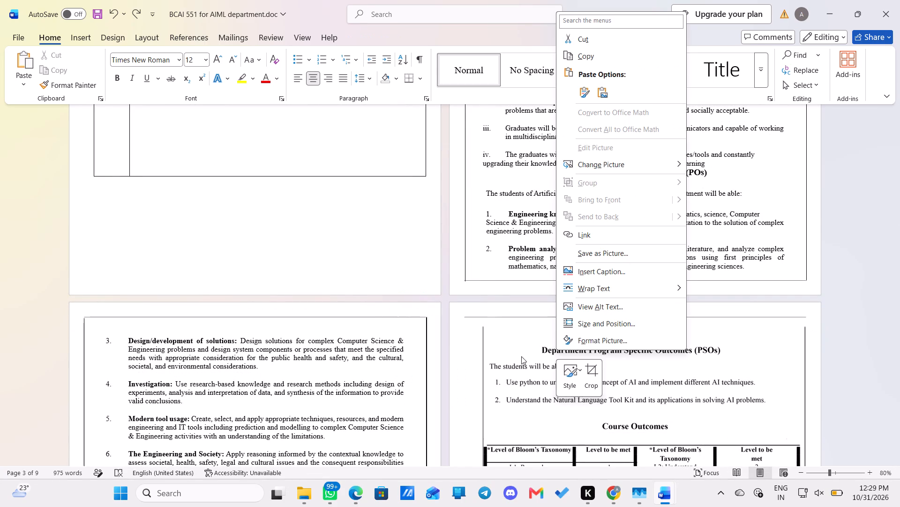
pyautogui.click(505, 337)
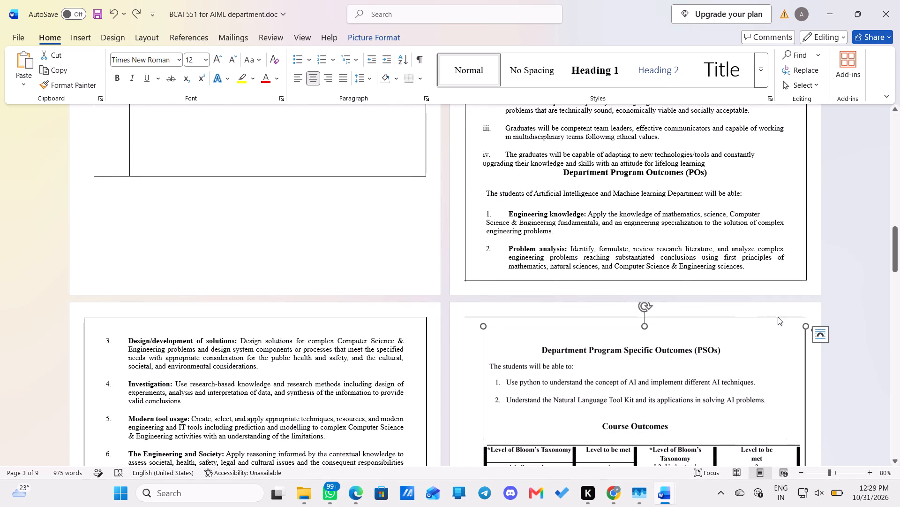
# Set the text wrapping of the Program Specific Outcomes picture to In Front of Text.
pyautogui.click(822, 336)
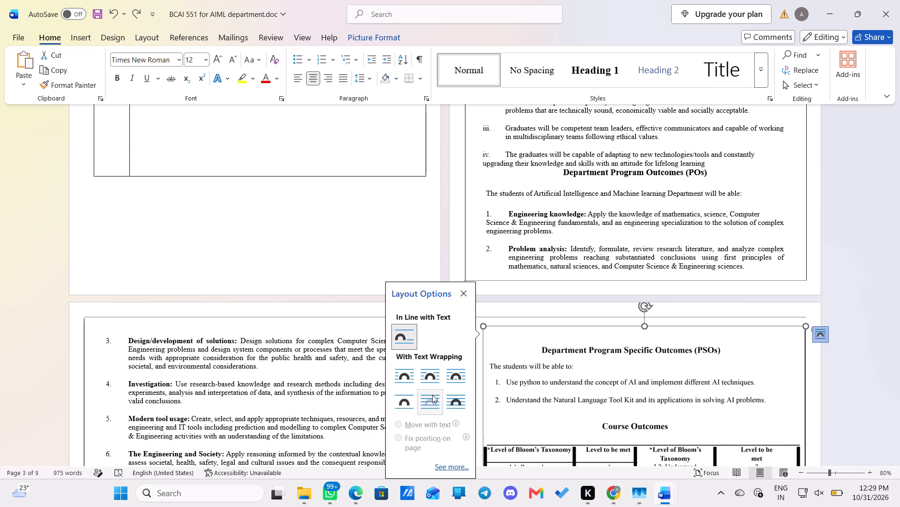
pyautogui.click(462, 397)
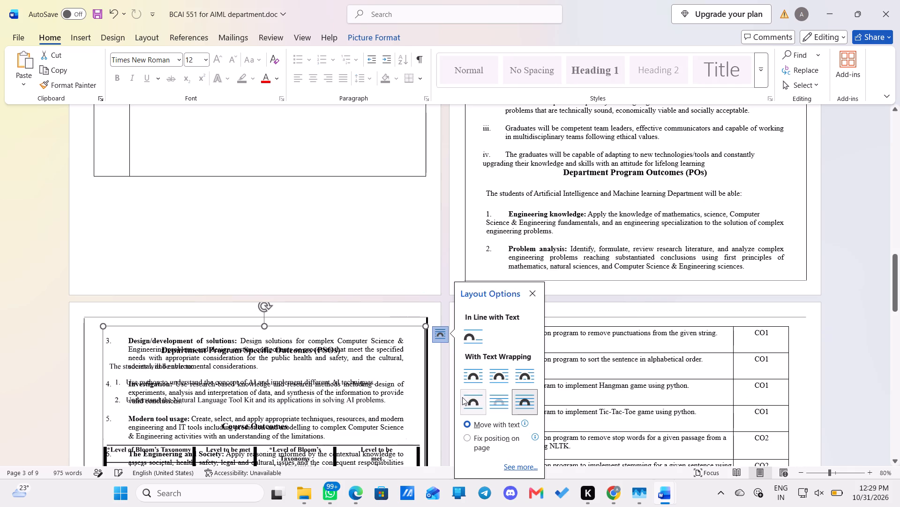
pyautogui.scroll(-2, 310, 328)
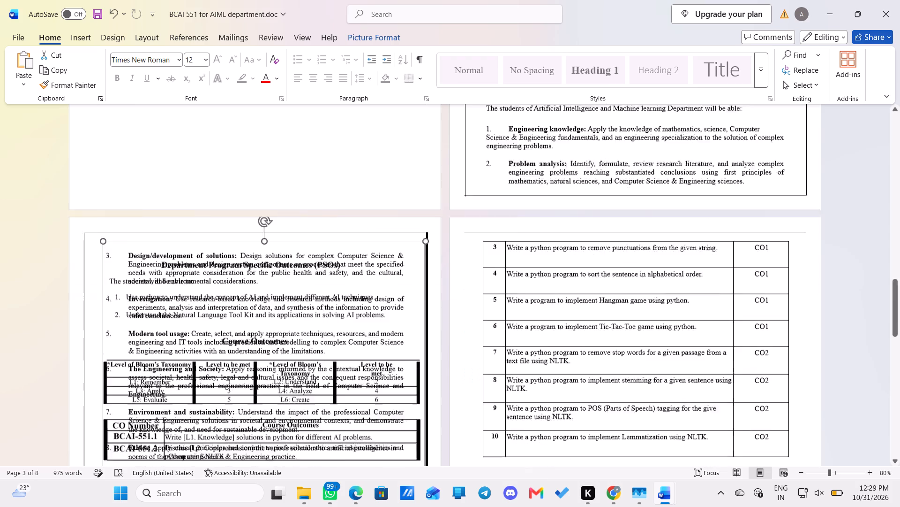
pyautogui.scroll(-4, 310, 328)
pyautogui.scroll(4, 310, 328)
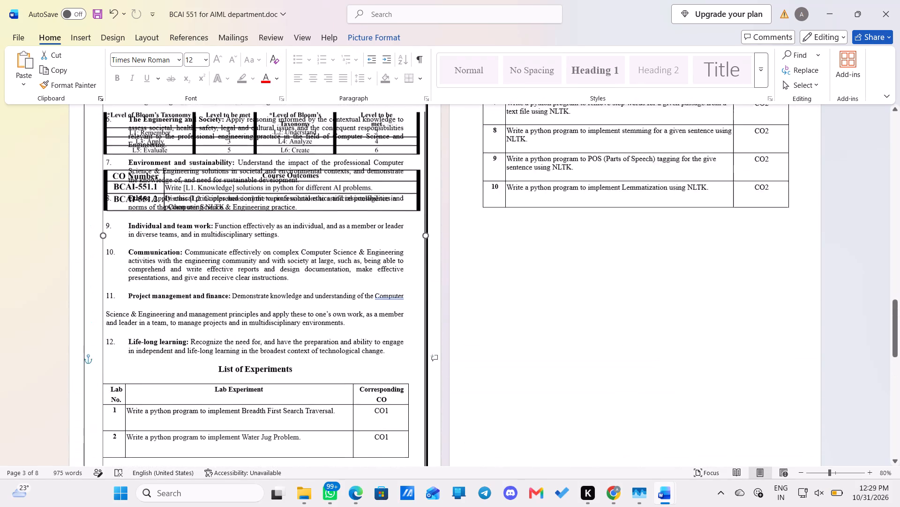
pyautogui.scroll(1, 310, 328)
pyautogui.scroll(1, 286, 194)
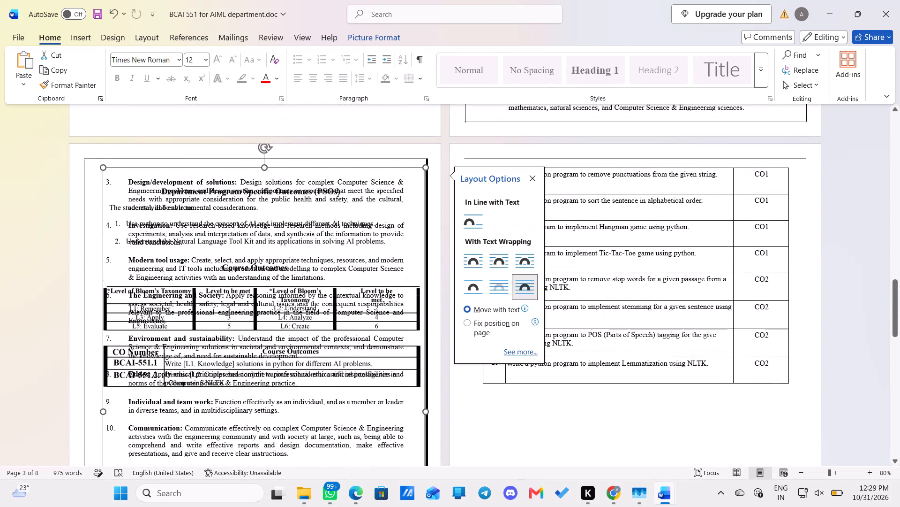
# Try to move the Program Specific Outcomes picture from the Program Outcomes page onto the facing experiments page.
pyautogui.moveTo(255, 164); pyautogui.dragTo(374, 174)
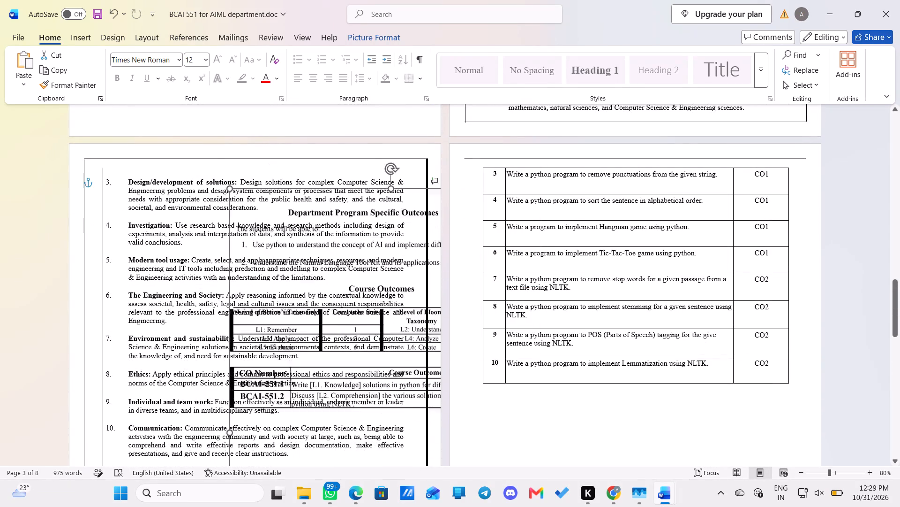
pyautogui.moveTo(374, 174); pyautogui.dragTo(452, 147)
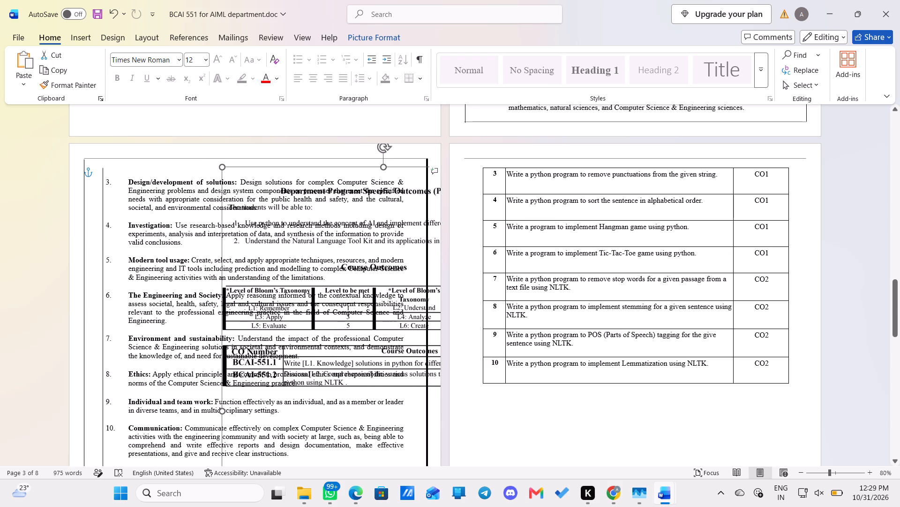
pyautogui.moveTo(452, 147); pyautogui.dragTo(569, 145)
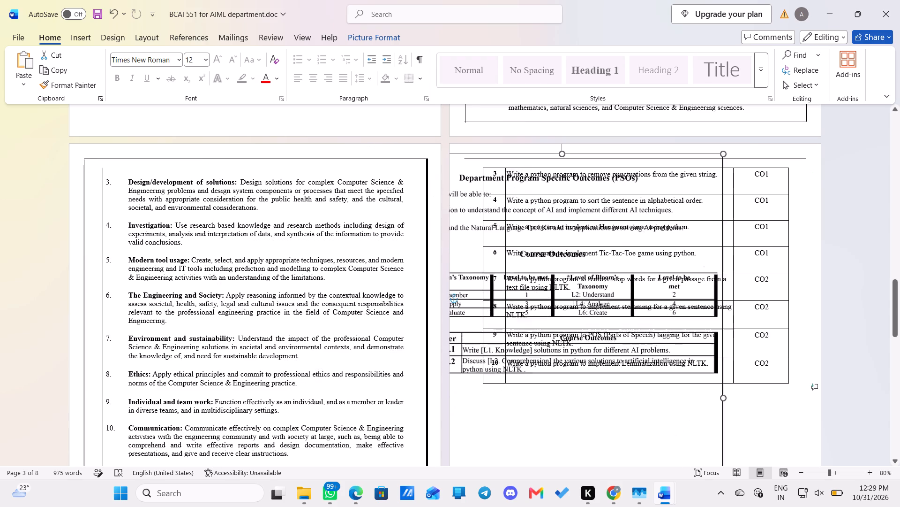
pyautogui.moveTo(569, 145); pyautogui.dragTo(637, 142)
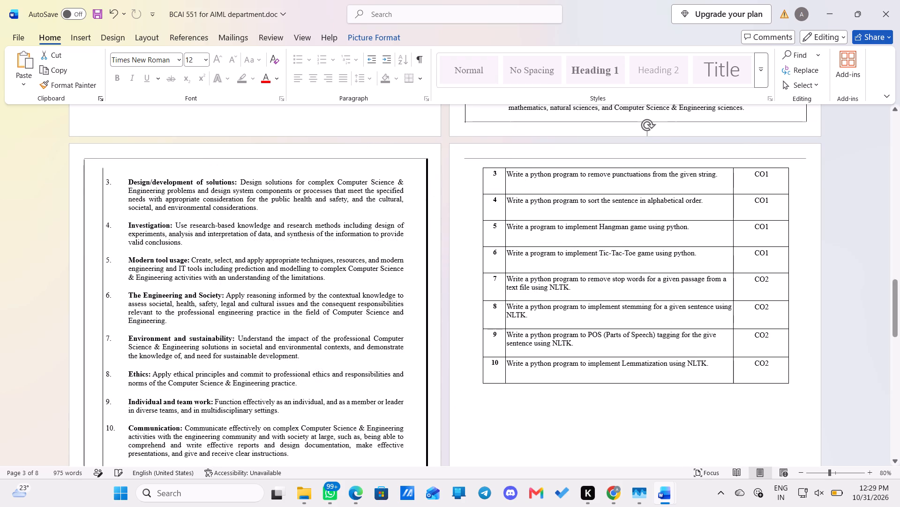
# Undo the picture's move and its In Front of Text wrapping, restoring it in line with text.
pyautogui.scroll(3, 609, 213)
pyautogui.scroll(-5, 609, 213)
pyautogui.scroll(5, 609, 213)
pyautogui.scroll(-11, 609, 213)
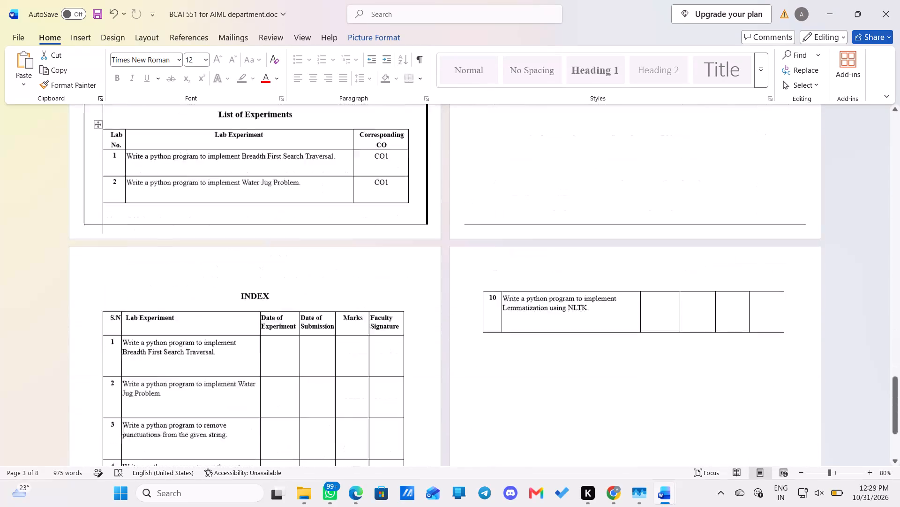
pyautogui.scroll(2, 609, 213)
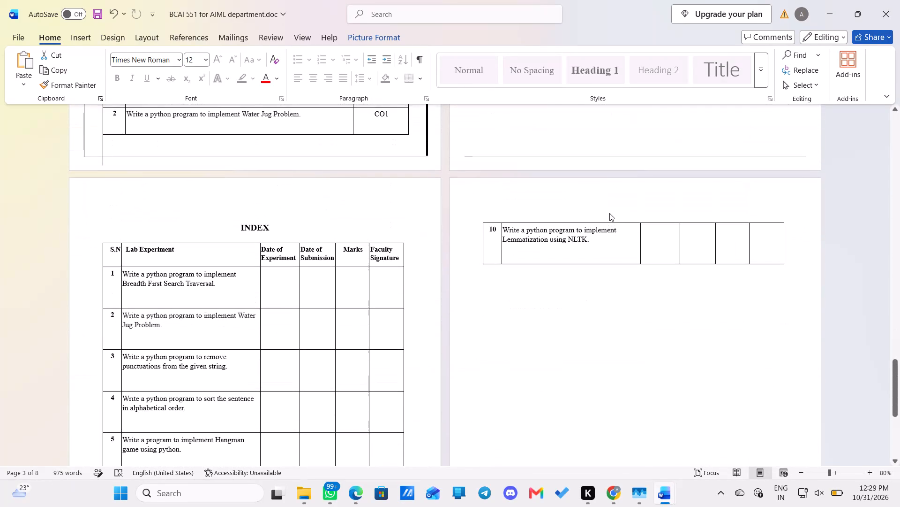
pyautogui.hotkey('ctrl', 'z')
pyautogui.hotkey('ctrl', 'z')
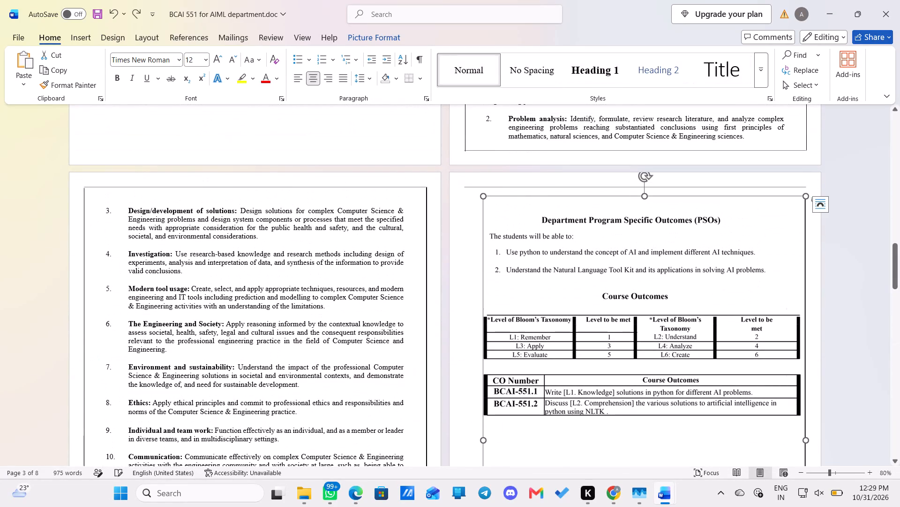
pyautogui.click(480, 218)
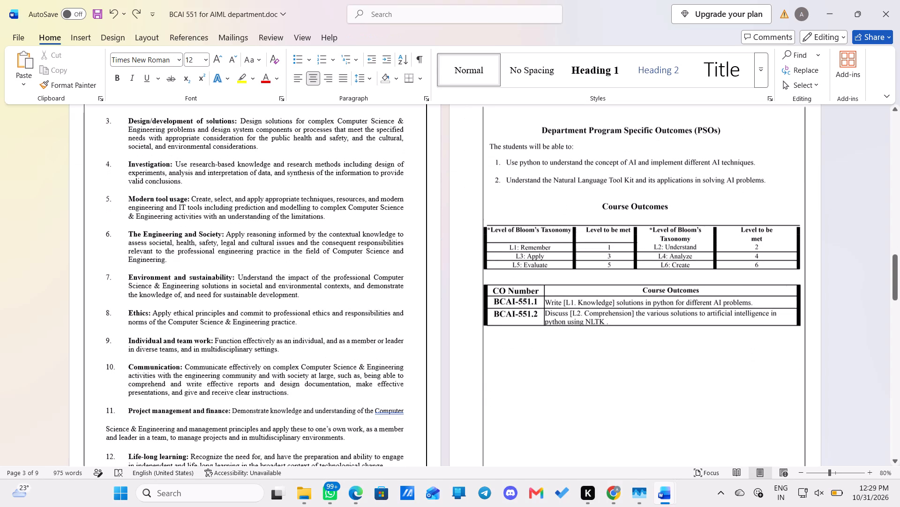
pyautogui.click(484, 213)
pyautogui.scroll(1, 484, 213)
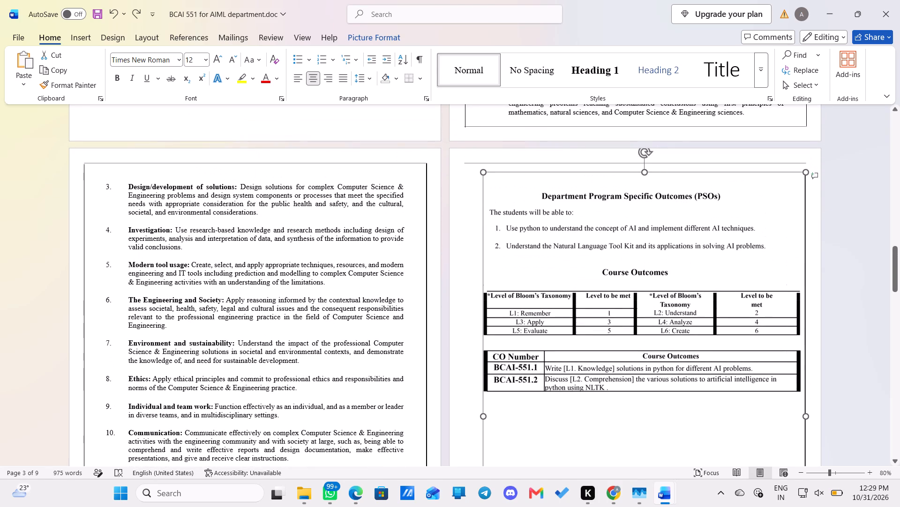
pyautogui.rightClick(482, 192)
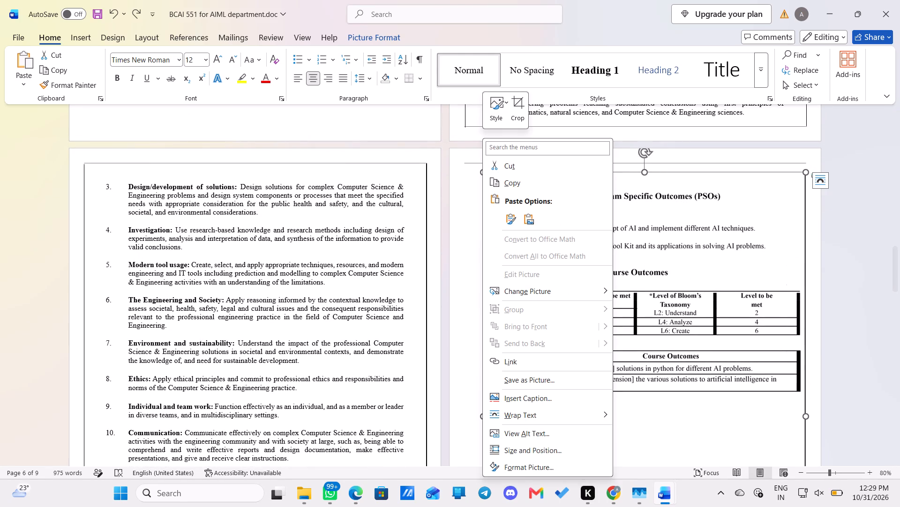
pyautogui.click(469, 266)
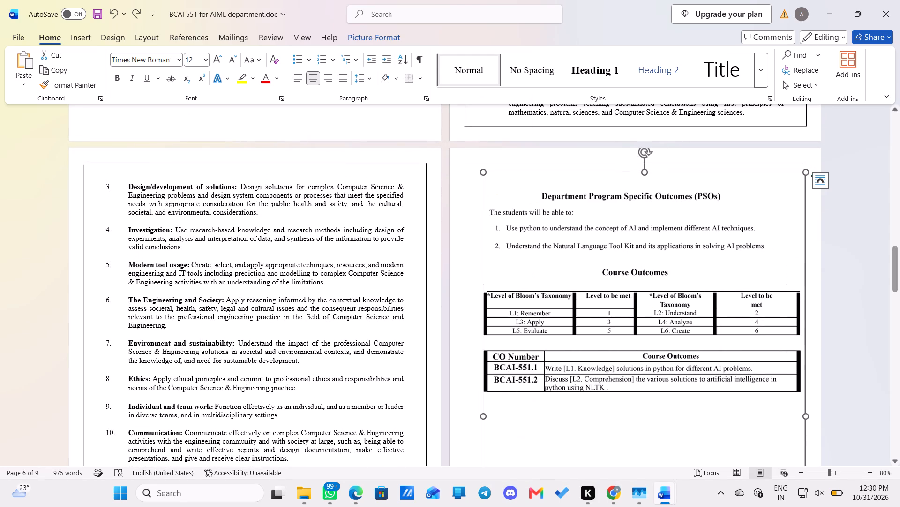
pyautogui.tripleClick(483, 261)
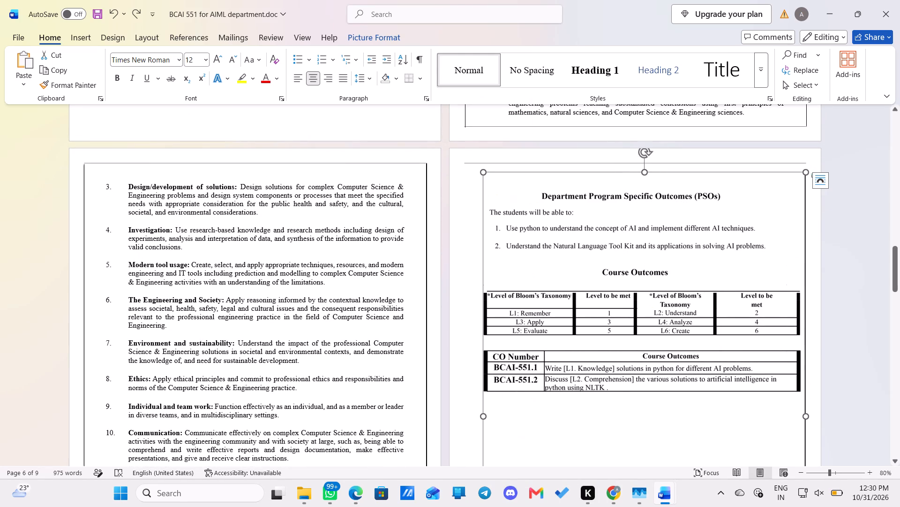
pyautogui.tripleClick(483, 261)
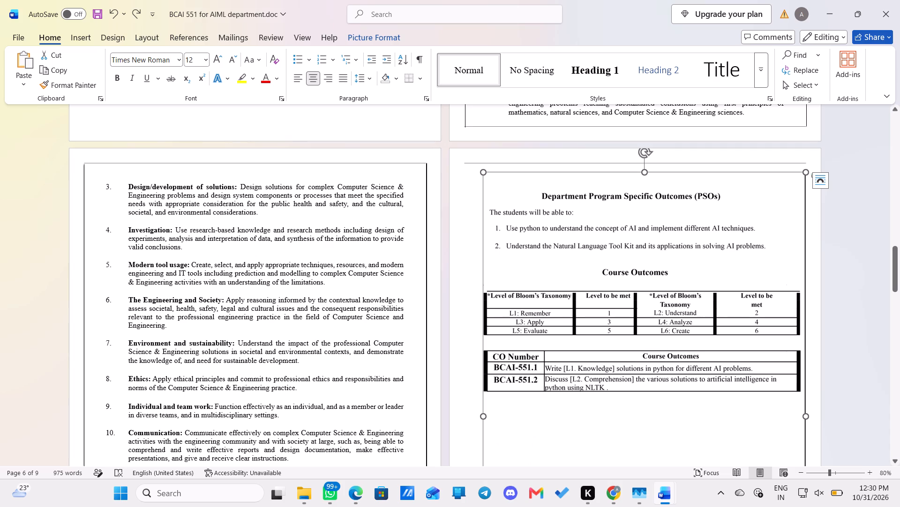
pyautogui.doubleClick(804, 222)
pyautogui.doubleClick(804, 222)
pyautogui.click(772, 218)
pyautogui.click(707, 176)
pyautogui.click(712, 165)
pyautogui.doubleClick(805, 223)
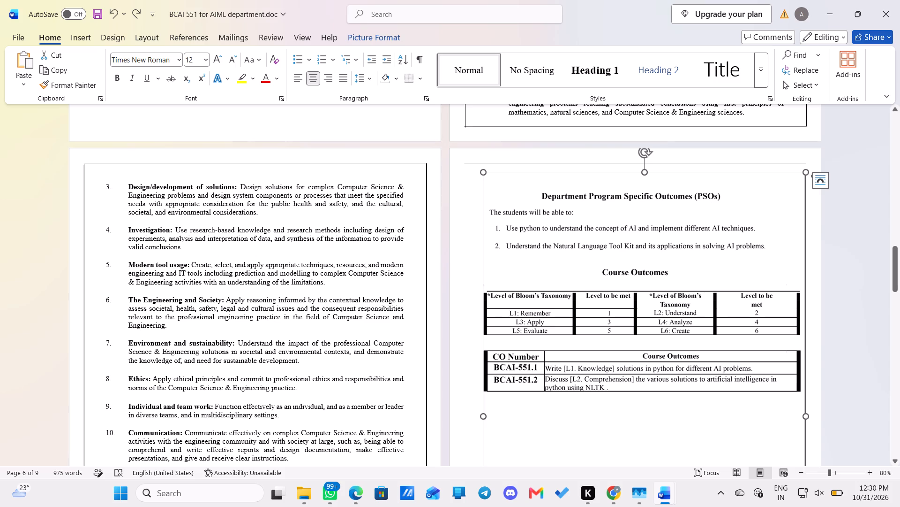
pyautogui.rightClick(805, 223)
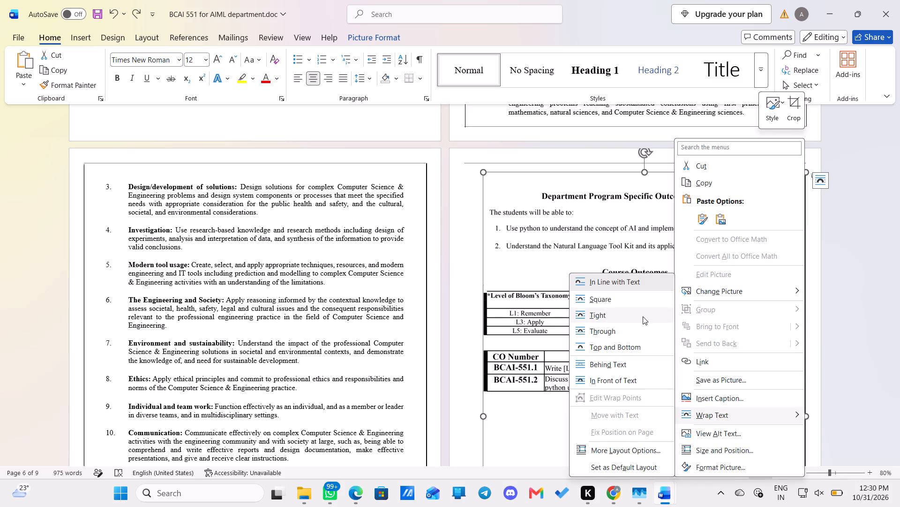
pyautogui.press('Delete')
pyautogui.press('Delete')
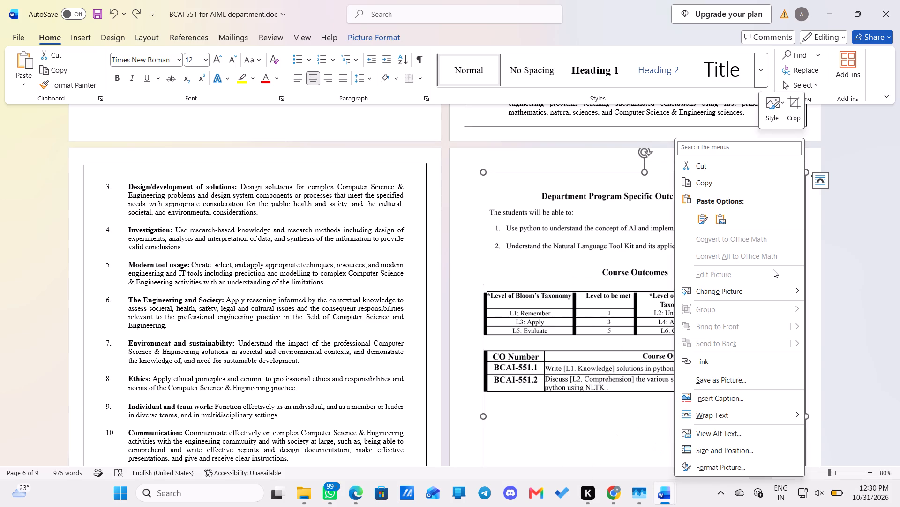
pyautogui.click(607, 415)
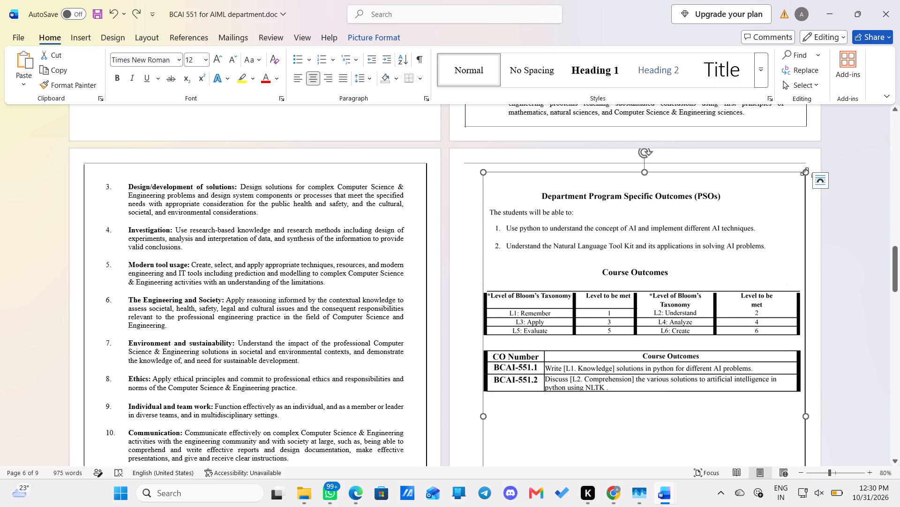
# Shrink the Program Specific Outcomes picture inward from its corner to separate it from the page's vertical border lines.
pyautogui.moveTo(804, 171); pyautogui.dragTo(770, 247)
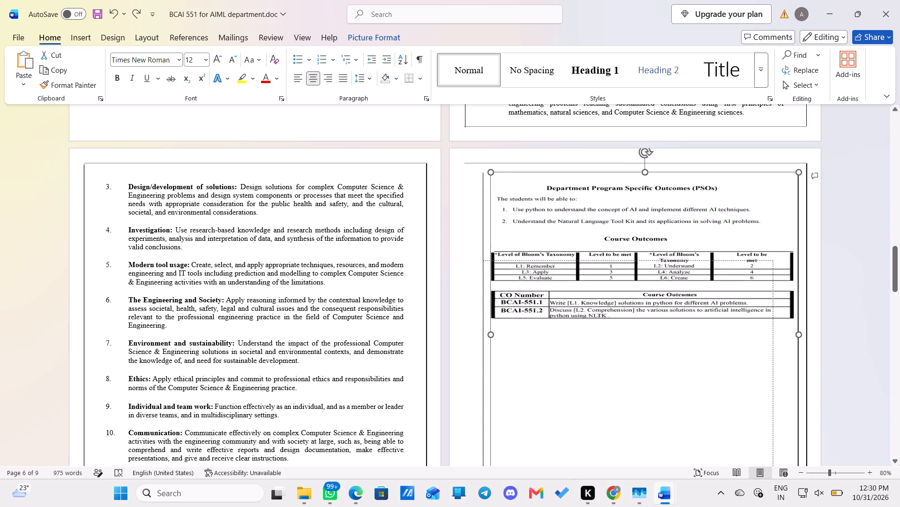
pyautogui.moveTo(770, 247); pyautogui.dragTo(716, 227)
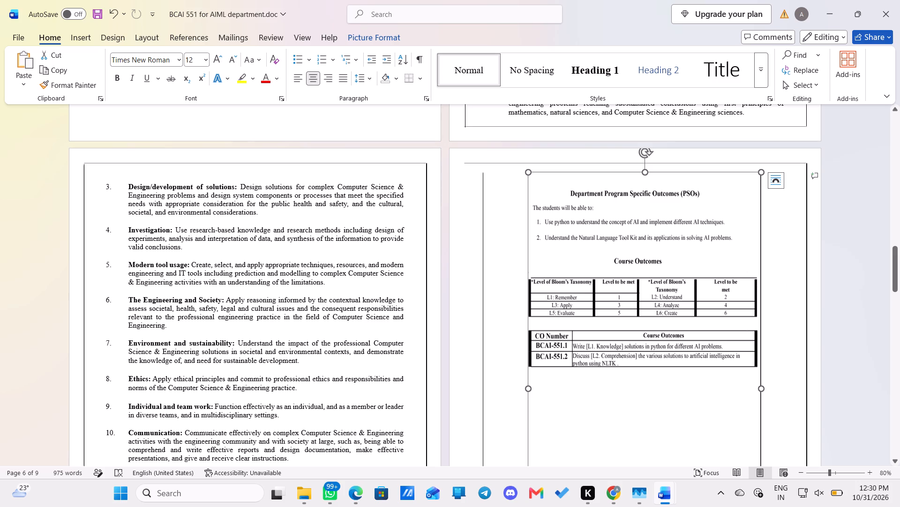
pyautogui.click(770, 220)
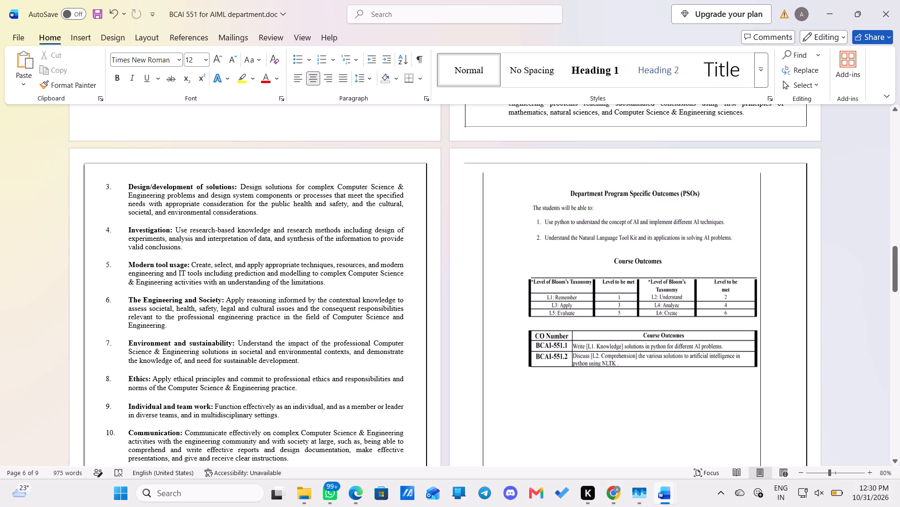
# Move the vertical line beside the Program Specific Outcomes picture outward to meet the left end of the page's top border.
pyautogui.doubleClick(484, 238)
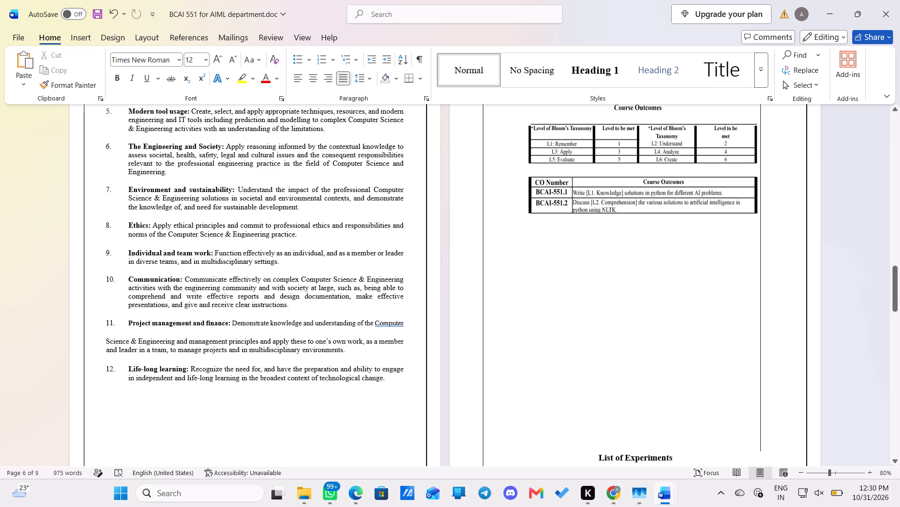
pyautogui.click(483, 243)
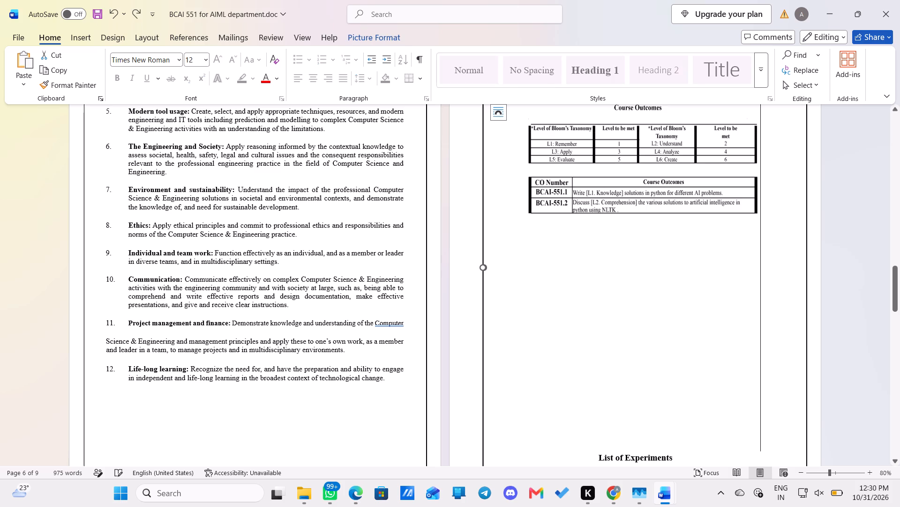
pyautogui.moveTo(483, 243); pyautogui.dragTo(467, 220)
pyautogui.scroll(3, 467, 220)
pyautogui.moveTo(468, 242); pyautogui.dragTo(464, 273)
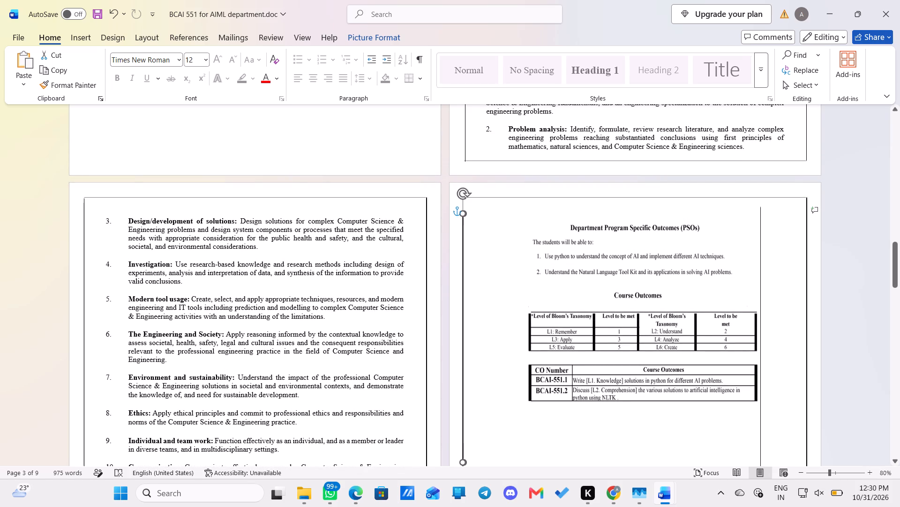
pyautogui.moveTo(464, 273); pyautogui.dragTo(466, 255)
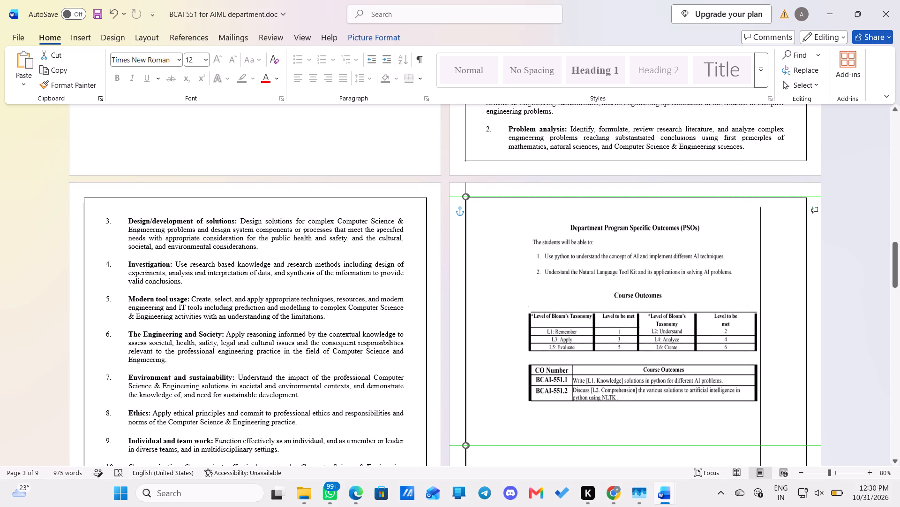
pyautogui.moveTo(466, 255); pyautogui.dragTo(466, 254)
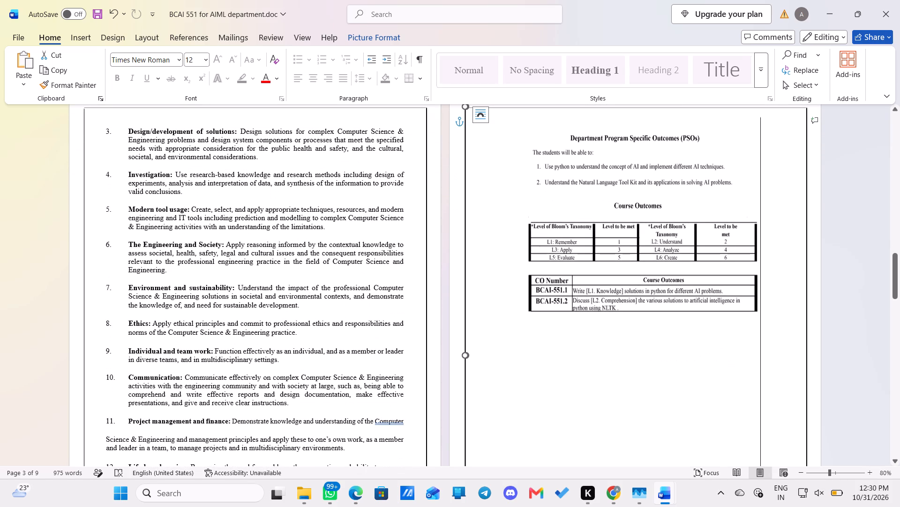
pyautogui.click(491, 251)
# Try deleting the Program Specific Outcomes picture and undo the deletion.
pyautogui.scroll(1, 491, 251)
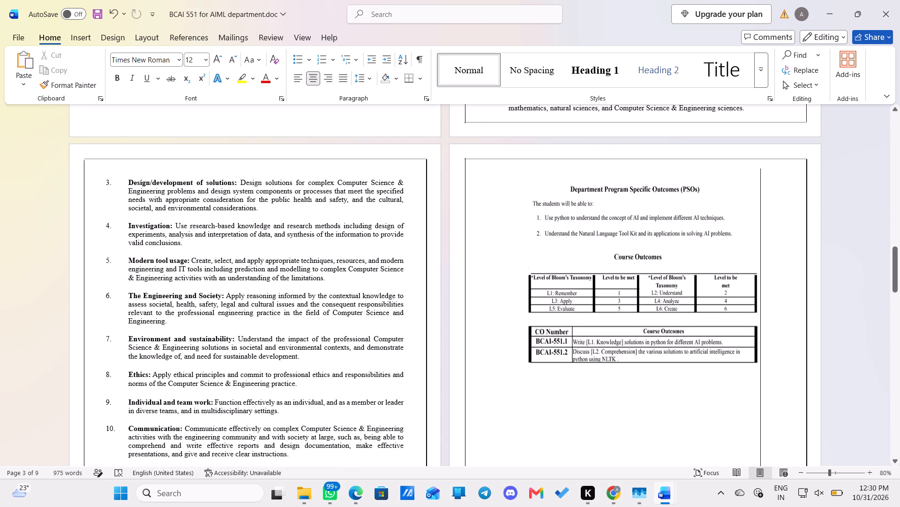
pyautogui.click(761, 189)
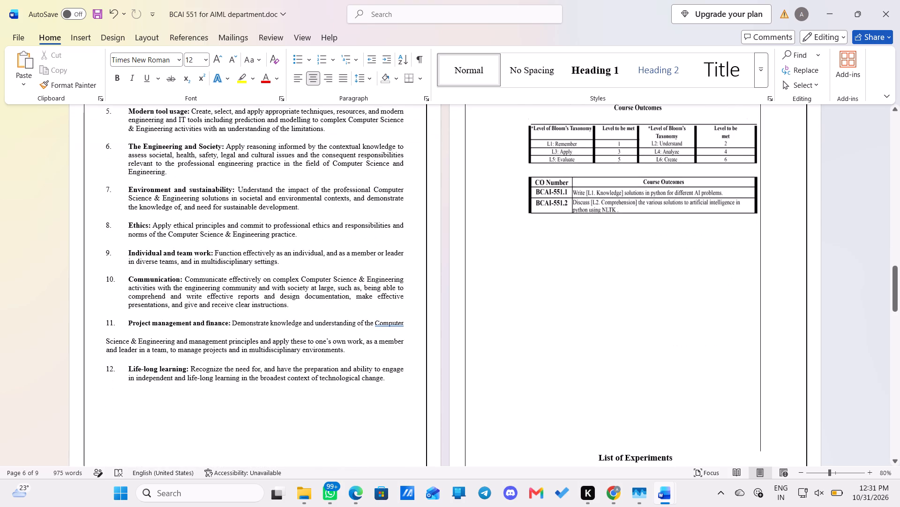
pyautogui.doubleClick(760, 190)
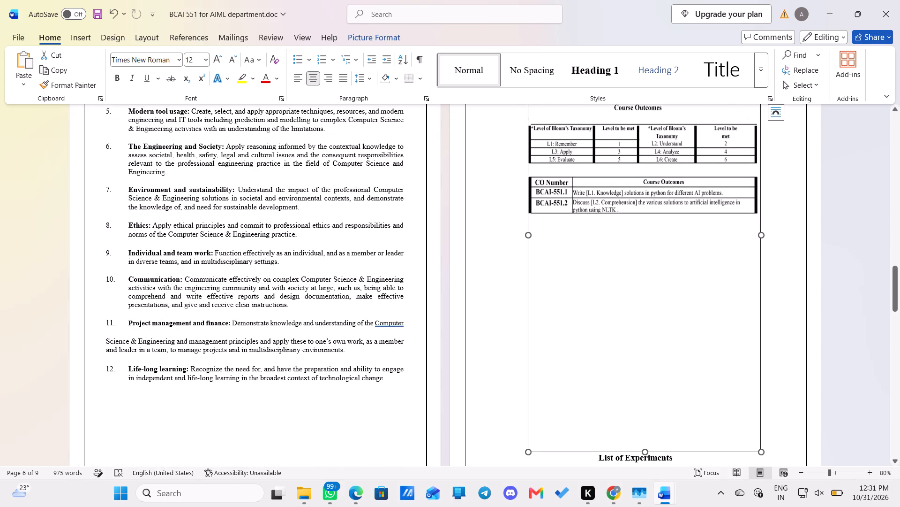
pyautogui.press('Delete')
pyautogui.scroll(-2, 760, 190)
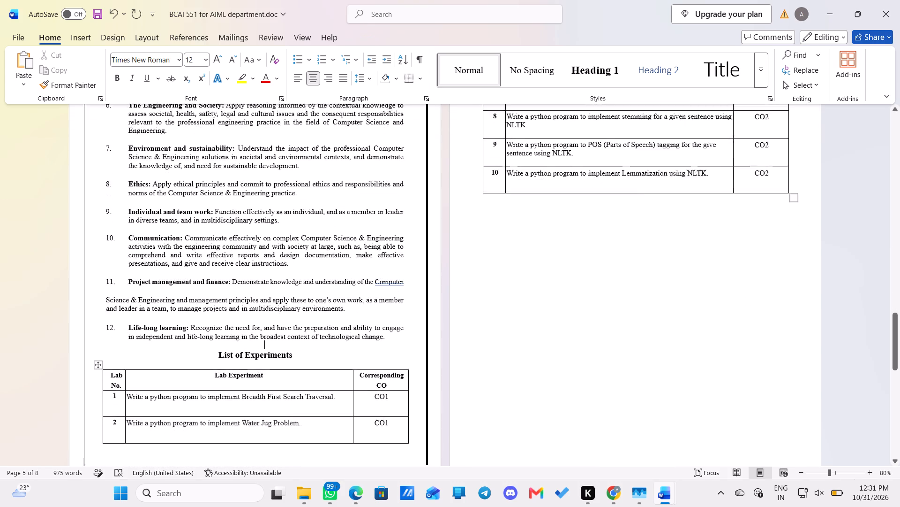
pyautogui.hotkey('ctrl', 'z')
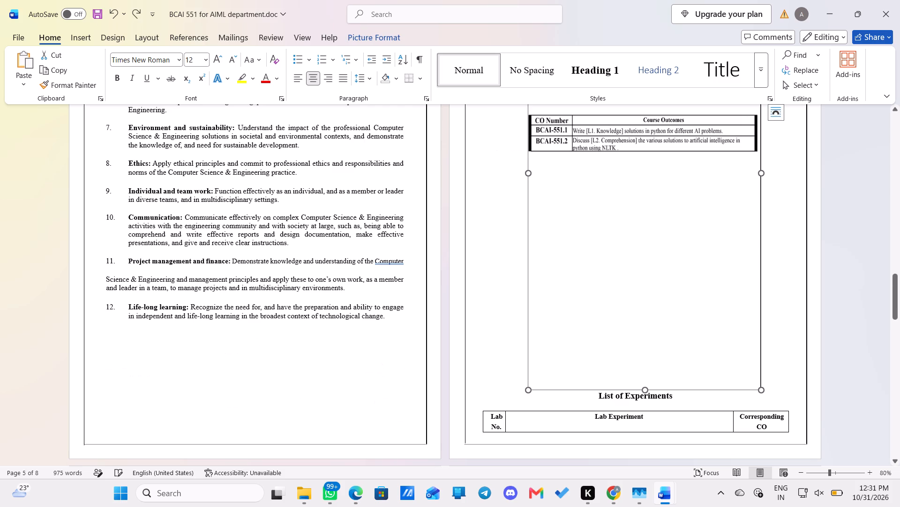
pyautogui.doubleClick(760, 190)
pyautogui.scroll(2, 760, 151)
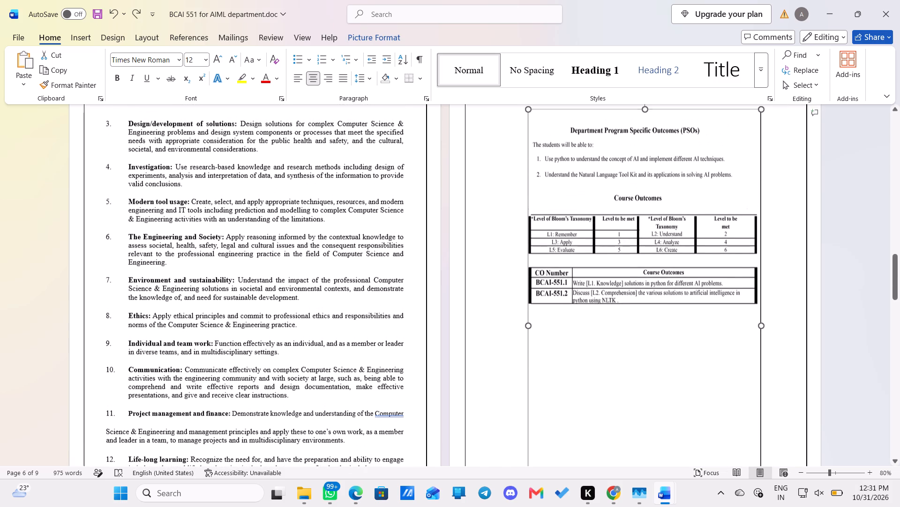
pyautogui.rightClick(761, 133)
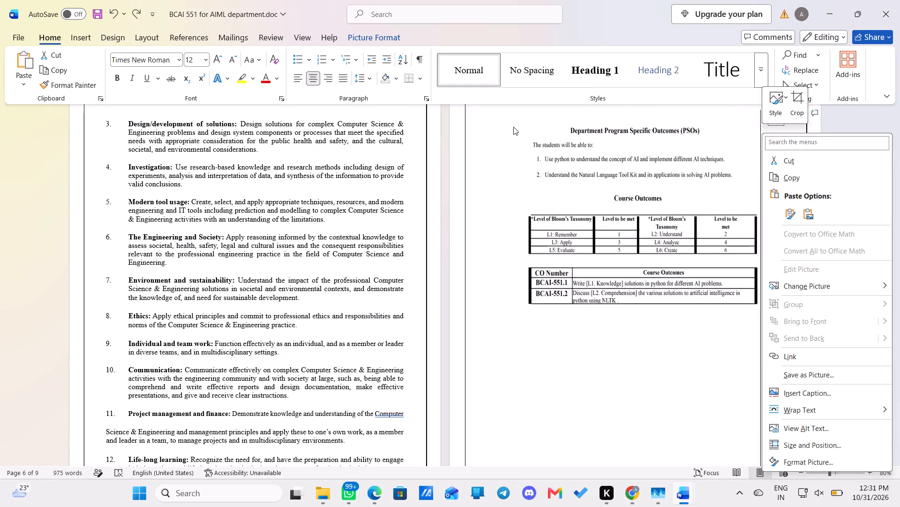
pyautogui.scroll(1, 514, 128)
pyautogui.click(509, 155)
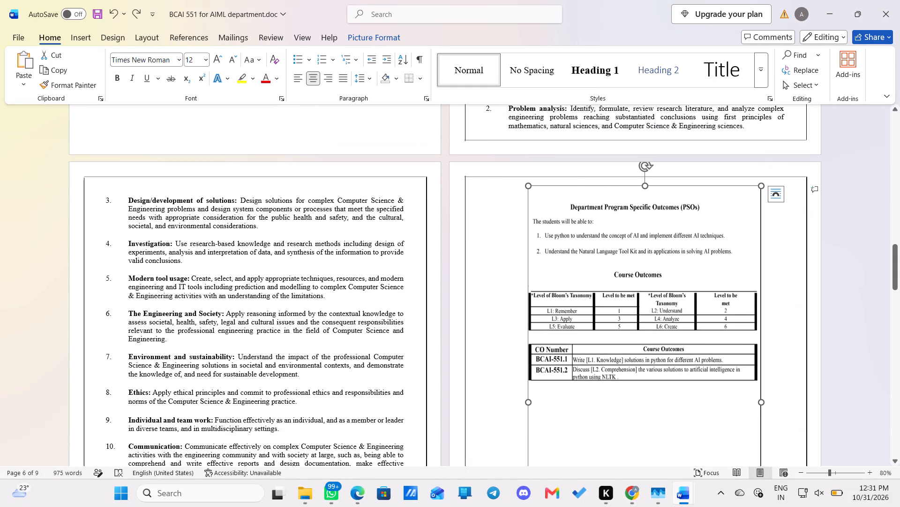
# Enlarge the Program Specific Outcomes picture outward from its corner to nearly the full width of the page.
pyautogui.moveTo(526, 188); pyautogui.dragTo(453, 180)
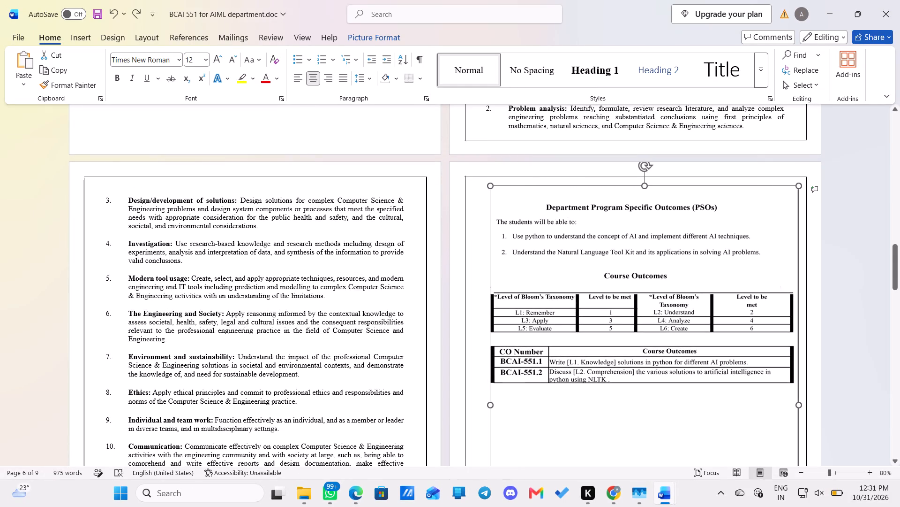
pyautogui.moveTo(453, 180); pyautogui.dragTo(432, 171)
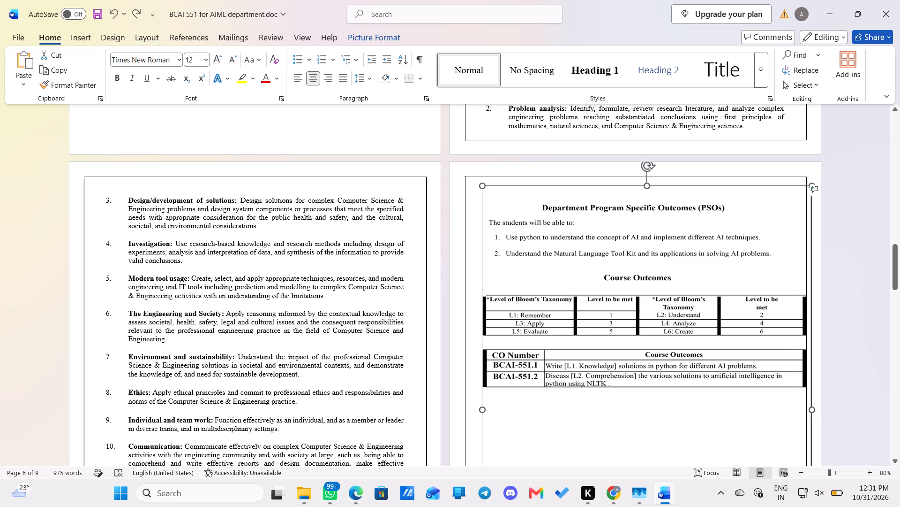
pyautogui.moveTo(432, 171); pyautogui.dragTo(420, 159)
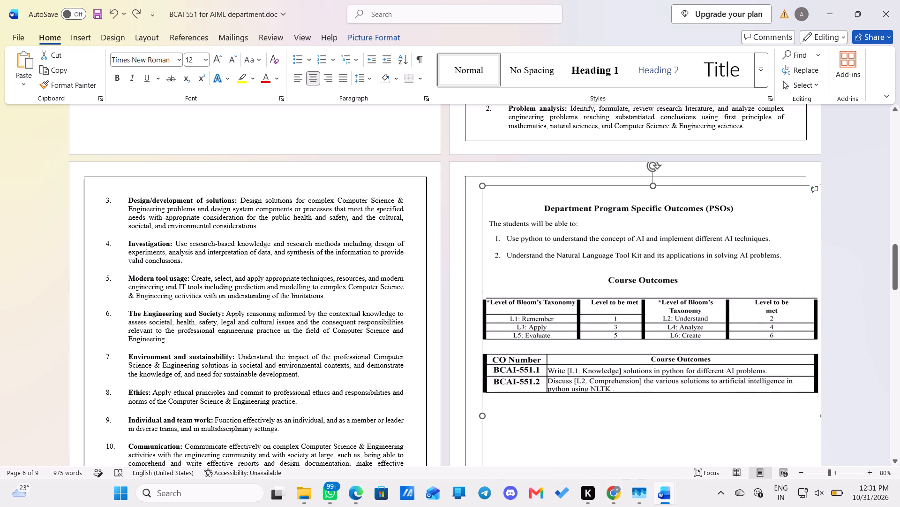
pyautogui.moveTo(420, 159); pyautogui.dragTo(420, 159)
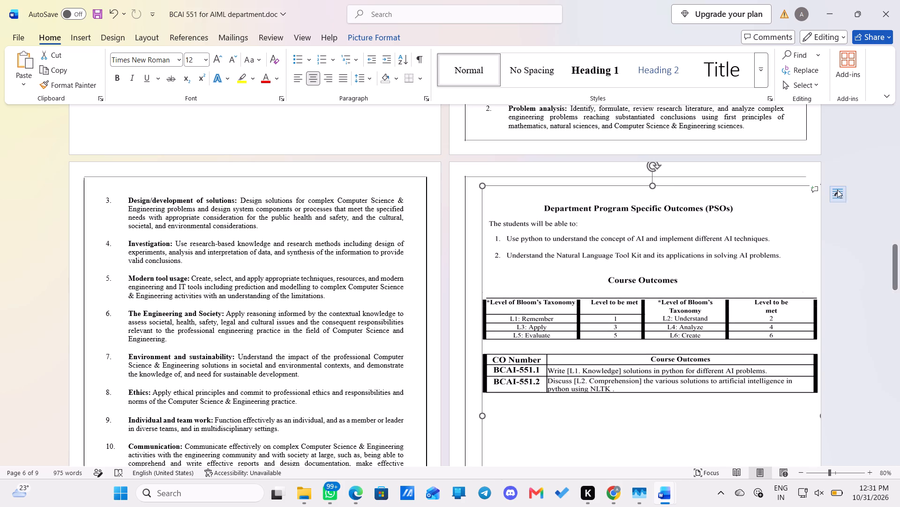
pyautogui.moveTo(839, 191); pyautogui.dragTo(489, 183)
# Move the Program Specific Outcomes picture toward the upper-left corner of its page's border.
pyautogui.moveTo(482, 200); pyautogui.dragTo(463, 176)
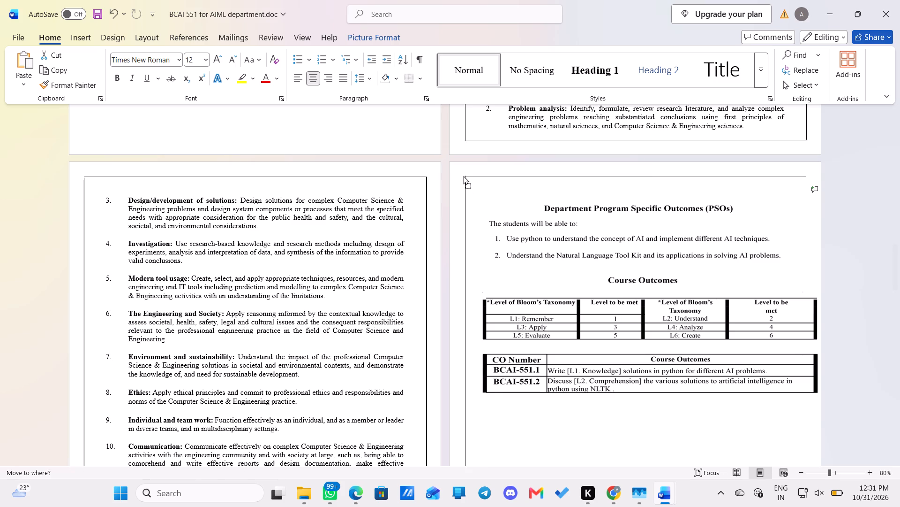
pyautogui.moveTo(463, 176); pyautogui.dragTo(463, 176)
pyautogui.moveTo(509, 213); pyautogui.dragTo(484, 211)
pyautogui.scroll(-2, 555, 239)
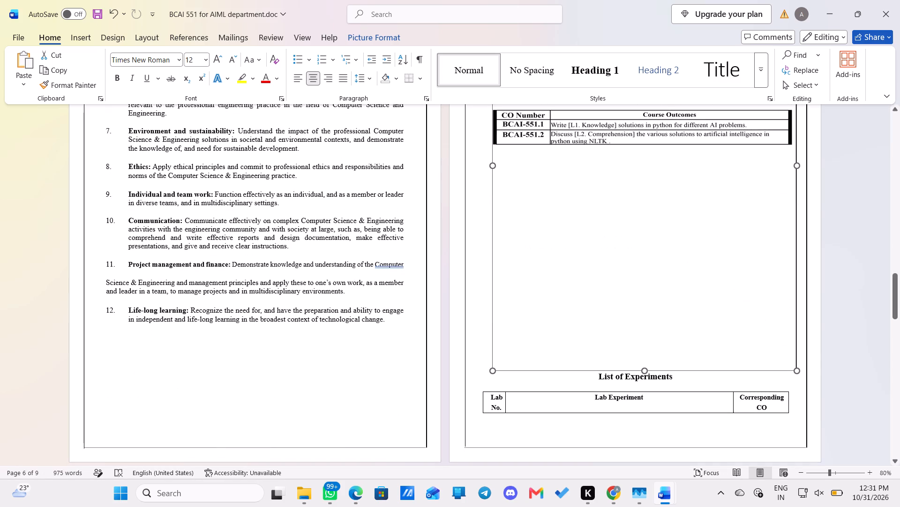
# Apply the No Spacing style to the paragraph holding the Program Specific Outcomes picture.
pyautogui.rightClick(555, 239)
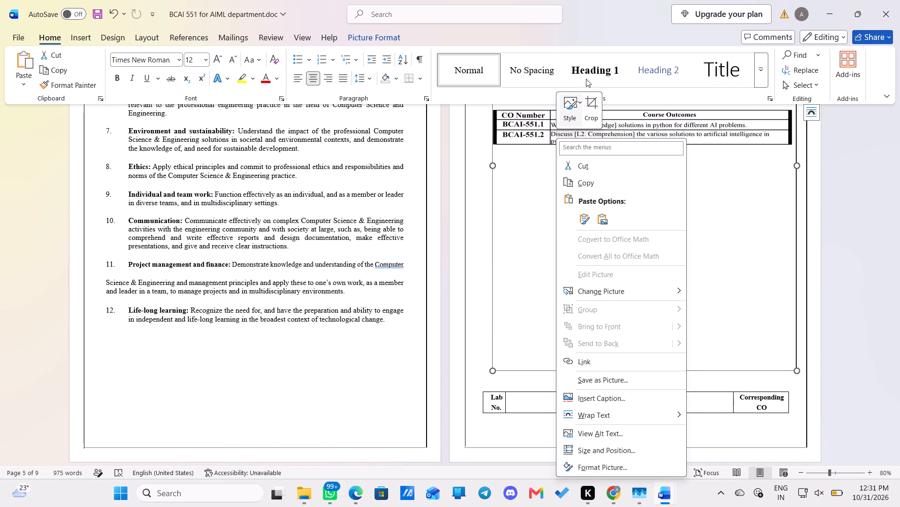
pyautogui.click(539, 71)
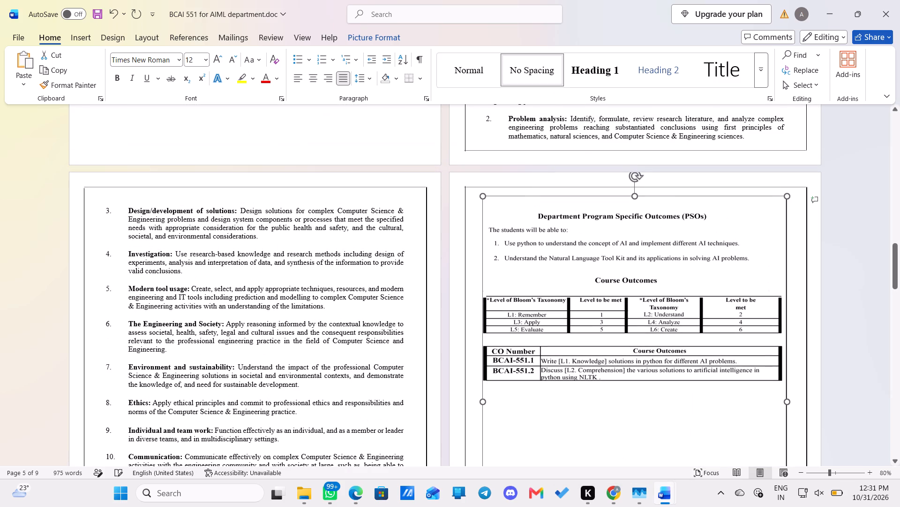
# Shrink the Program Specific Outcomes picture from its upper-left corner to about two thirds of its width.
pyautogui.moveTo(484, 210); pyautogui.dragTo(470, 199)
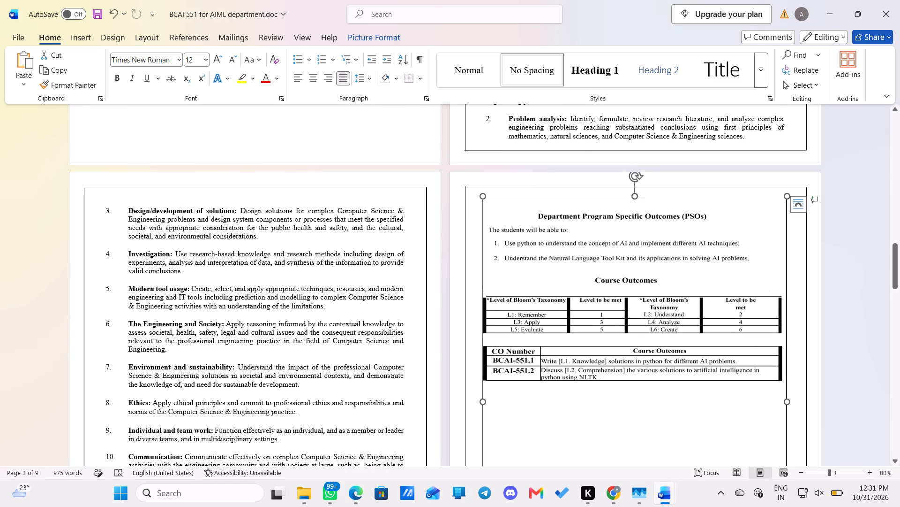
pyautogui.moveTo(523, 226); pyautogui.dragTo(535, 257)
pyautogui.moveTo(480, 196); pyautogui.dragTo(579, 292)
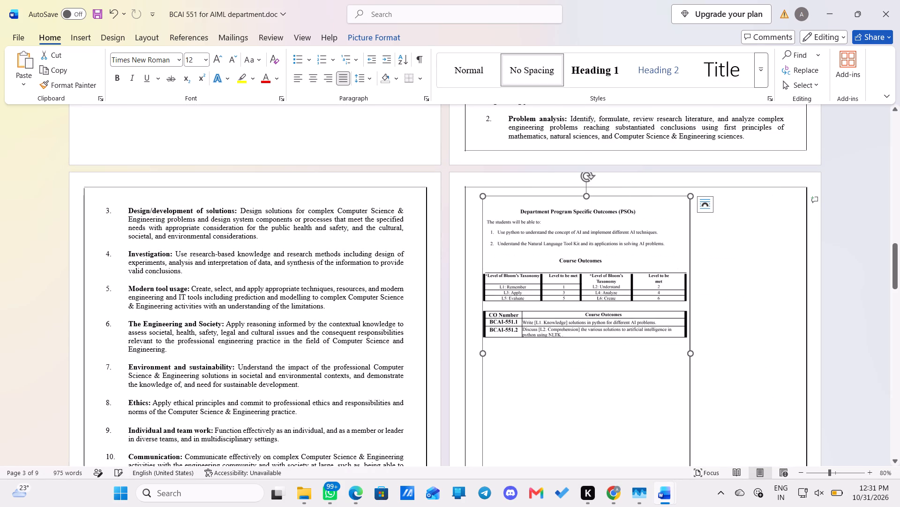
# Left-align the paragraph holding the Program Specific Outcomes picture.
pyautogui.moveTo(604, 305); pyautogui.dragTo(664, 309)
pyautogui.click(308, 77)
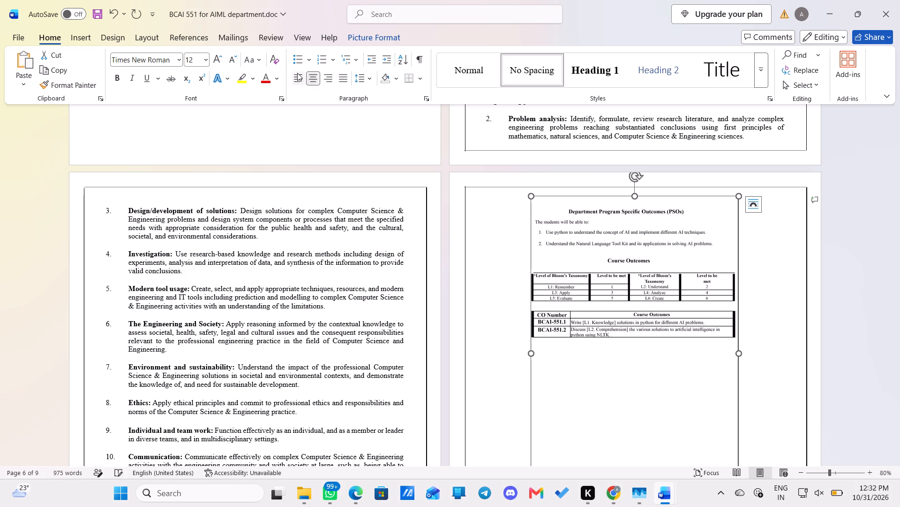
pyautogui.click(301, 71)
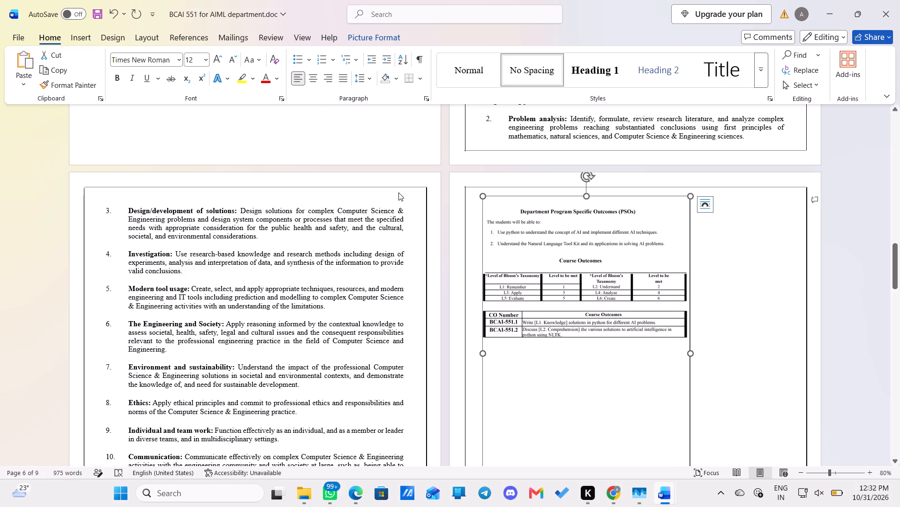
# Look through the document's pages, from the cover and contents table to the experiment tables, to check their layout.
pyautogui.rightClick(706, 263)
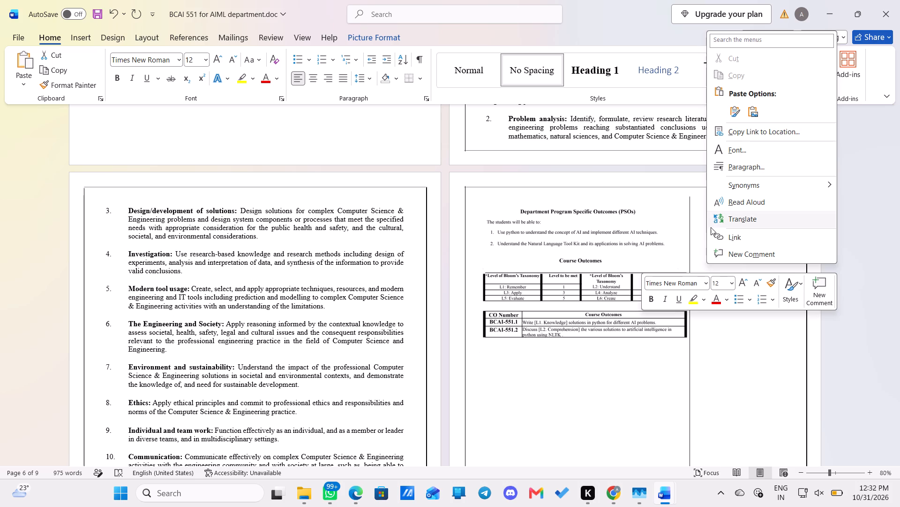
pyautogui.scroll(-1, 704, 219)
pyautogui.scroll(2, 704, 219)
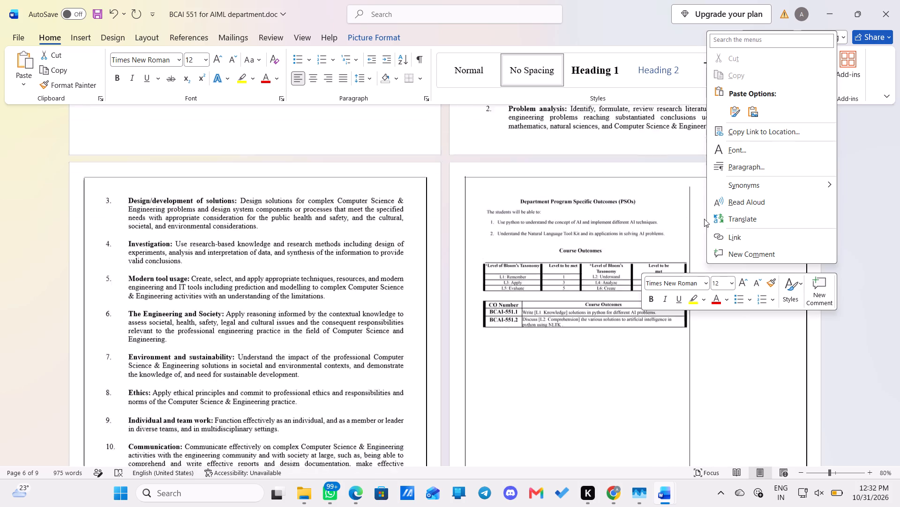
pyautogui.scroll(-1, 477, 330)
pyautogui.click(372, 332)
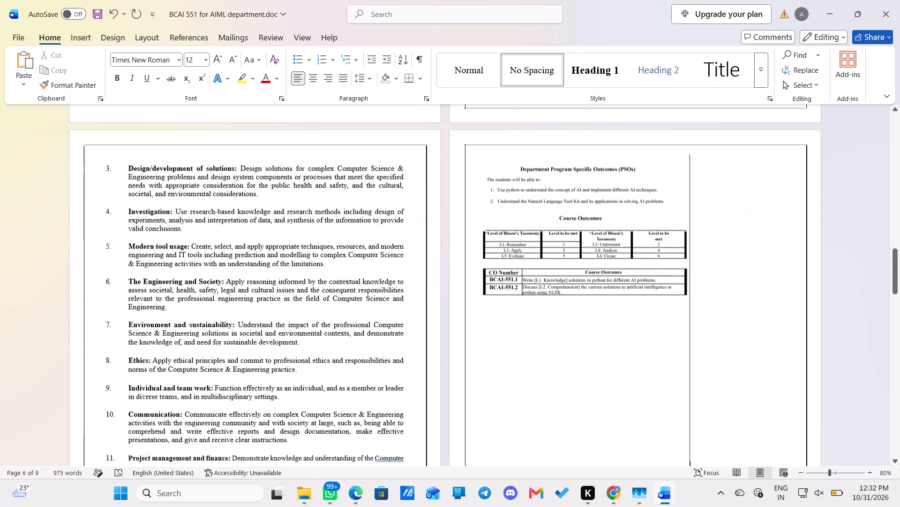
pyautogui.scroll(-5, 372, 332)
pyautogui.scroll(9, 372, 332)
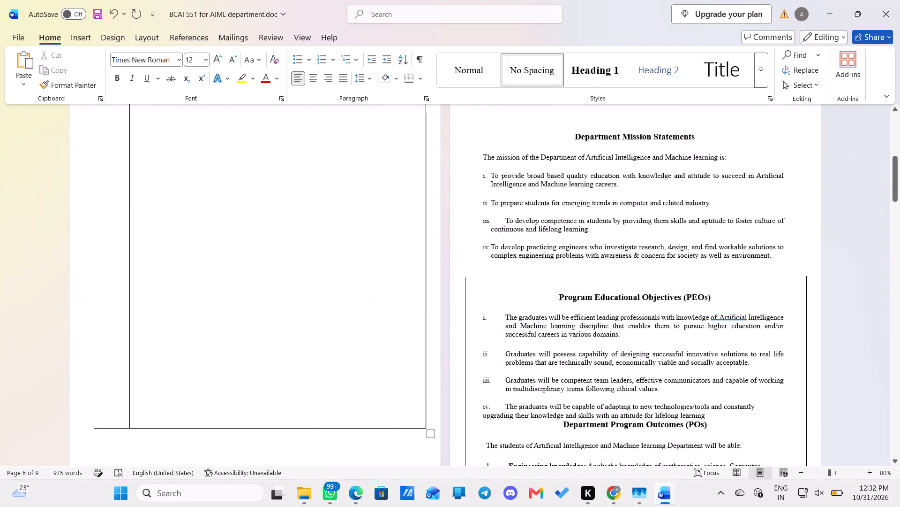
pyautogui.scroll(-4, 372, 332)
pyautogui.scroll(4, 372, 332)
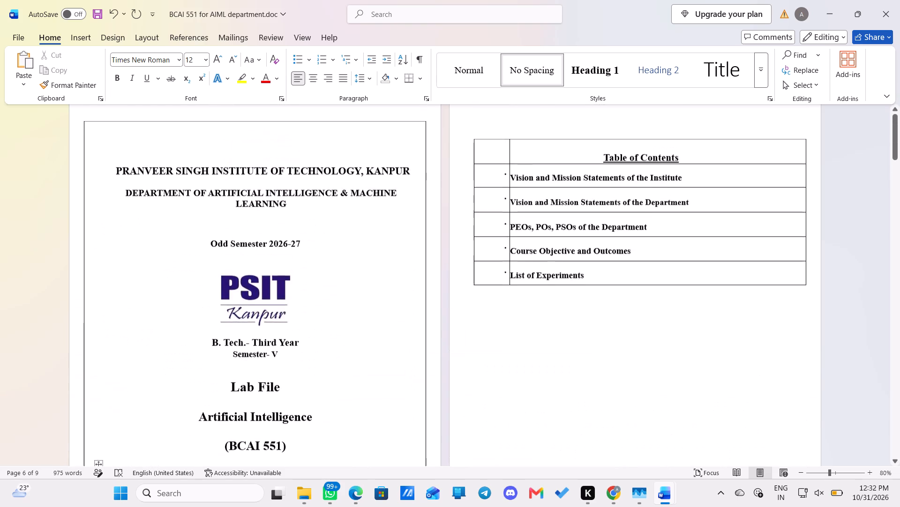
pyautogui.scroll(-10, 372, 332)
pyautogui.scroll(2, 372, 332)
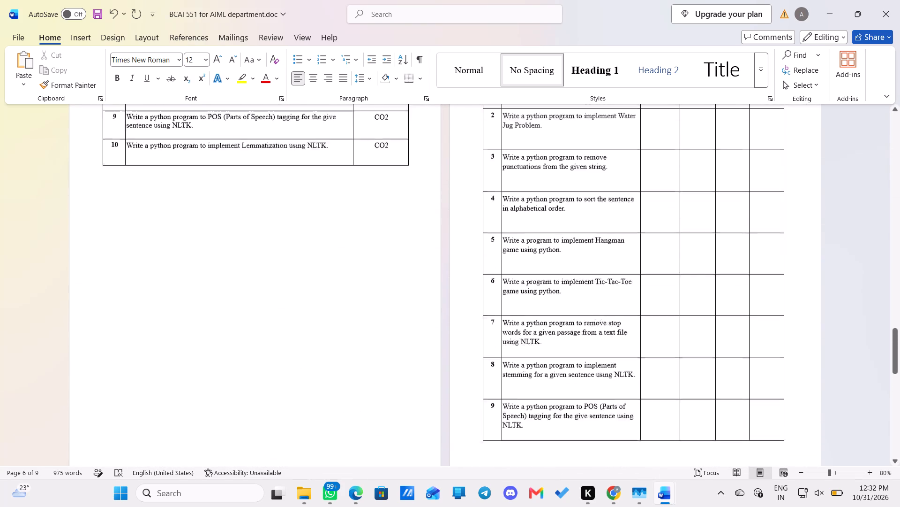
pyautogui.scroll(3, 372, 332)
# Insert a page break on a new line below program outcome 12, Life-long learning.
pyautogui.click(371, 288)
pyautogui.click(263, 363)
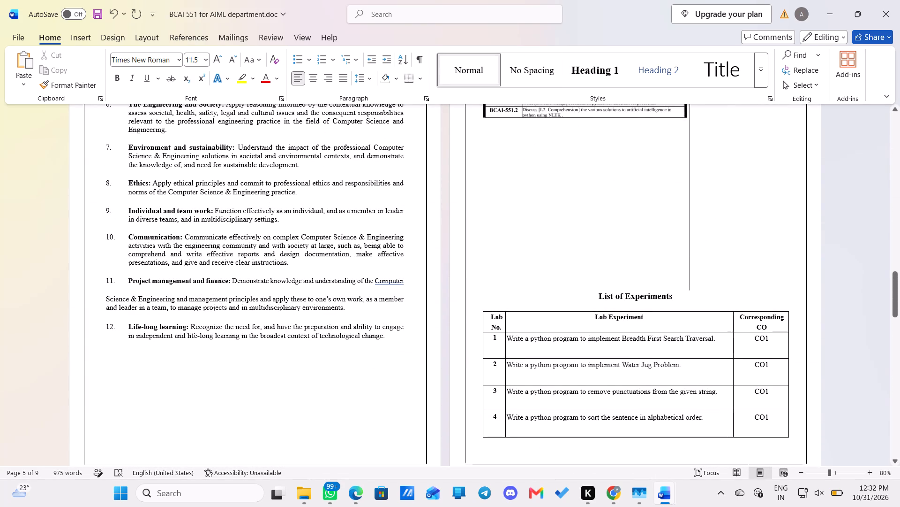
pyautogui.press('Down')
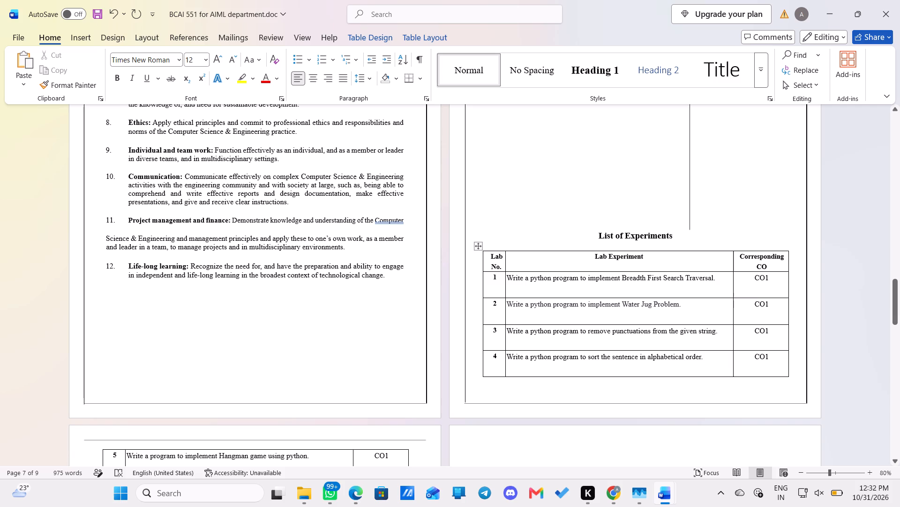
pyautogui.press('Up')
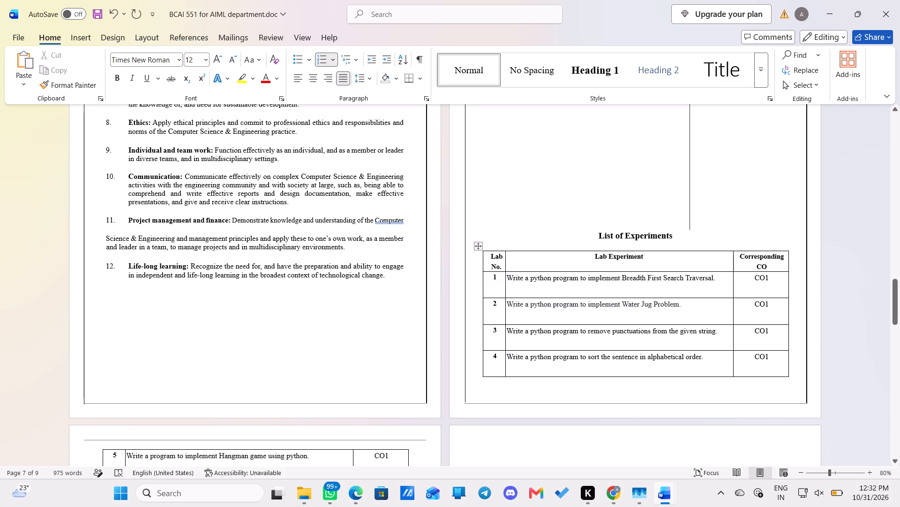
pyautogui.click(389, 279)
pyautogui.press('Return')
pyautogui.press('BackSpace')
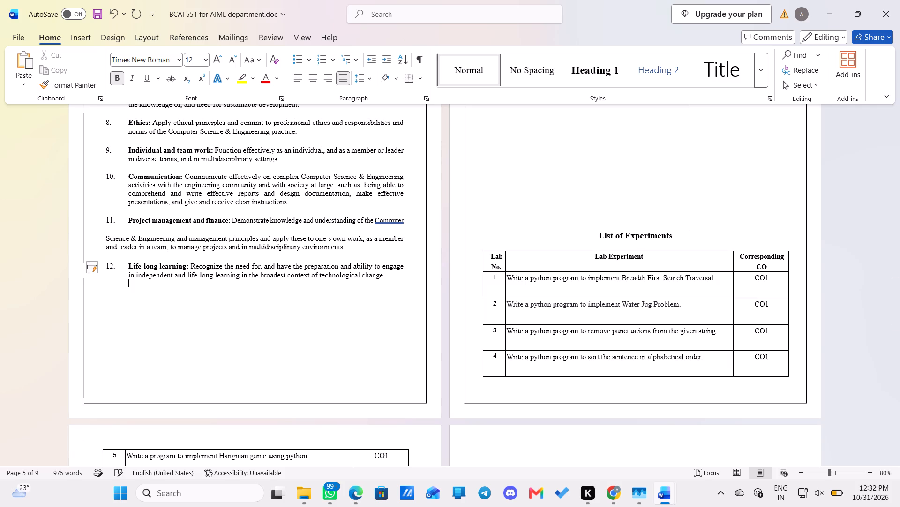
pyautogui.click(76, 46)
pyautogui.click(78, 44)
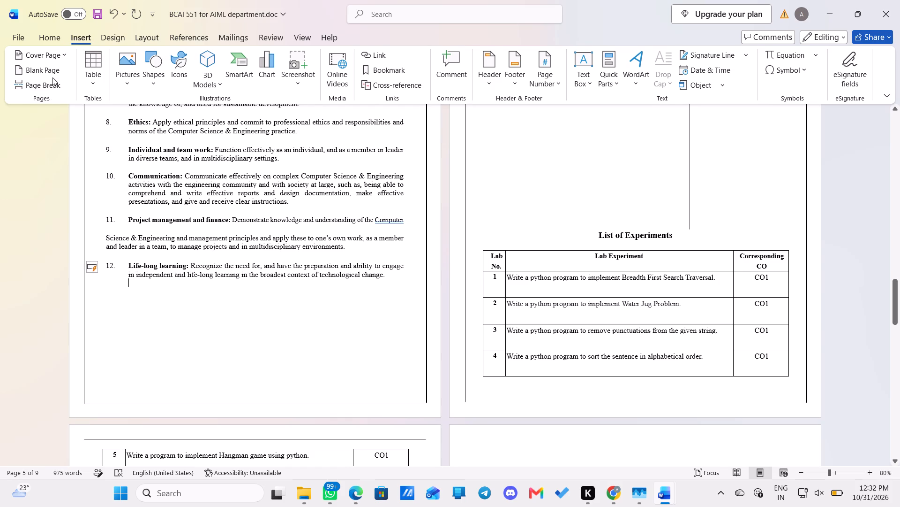
pyautogui.click(52, 84)
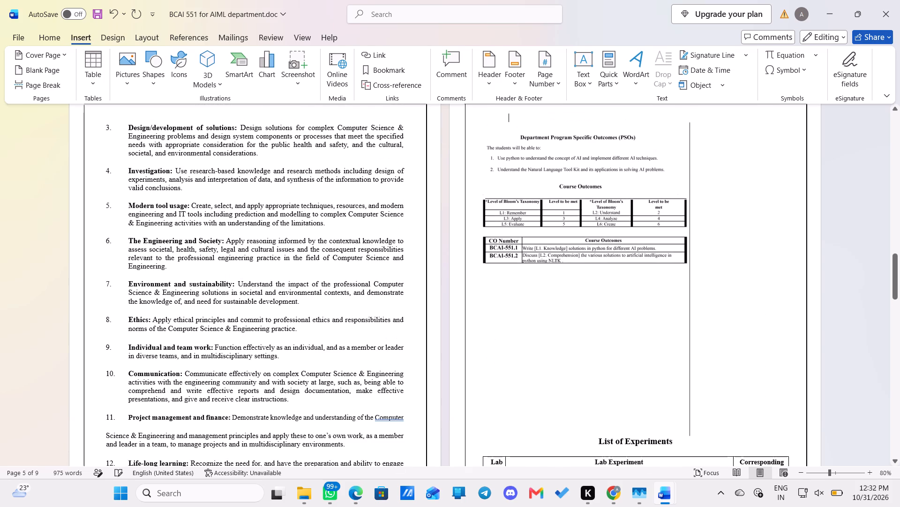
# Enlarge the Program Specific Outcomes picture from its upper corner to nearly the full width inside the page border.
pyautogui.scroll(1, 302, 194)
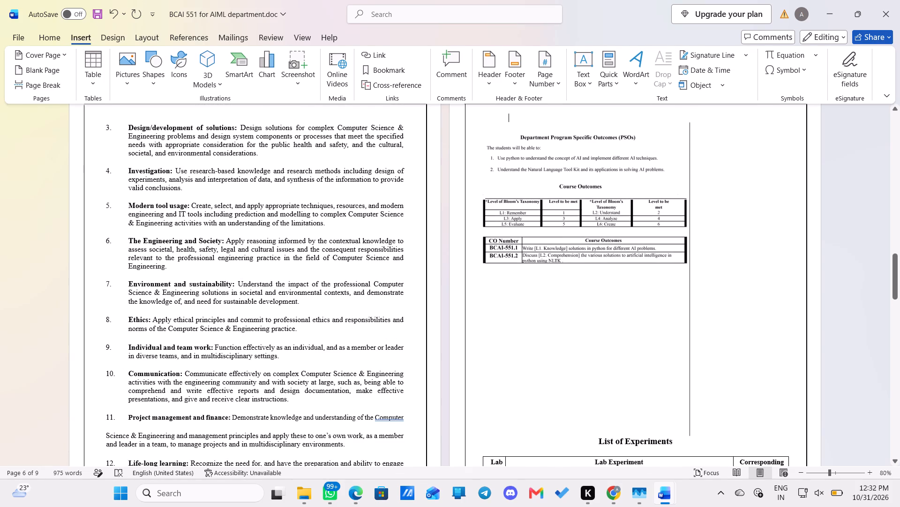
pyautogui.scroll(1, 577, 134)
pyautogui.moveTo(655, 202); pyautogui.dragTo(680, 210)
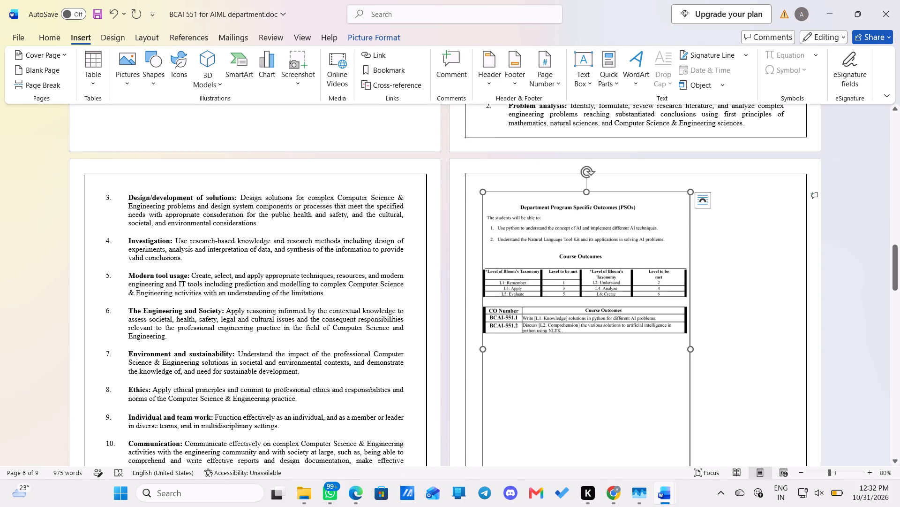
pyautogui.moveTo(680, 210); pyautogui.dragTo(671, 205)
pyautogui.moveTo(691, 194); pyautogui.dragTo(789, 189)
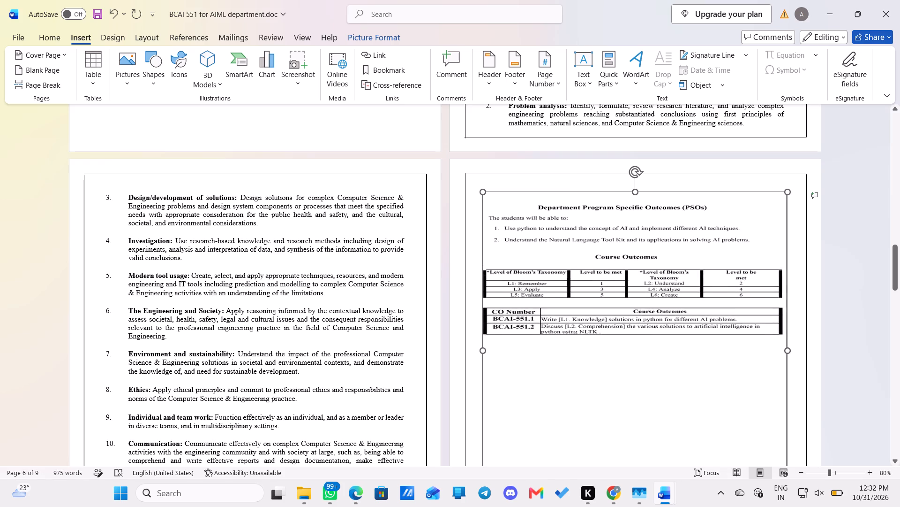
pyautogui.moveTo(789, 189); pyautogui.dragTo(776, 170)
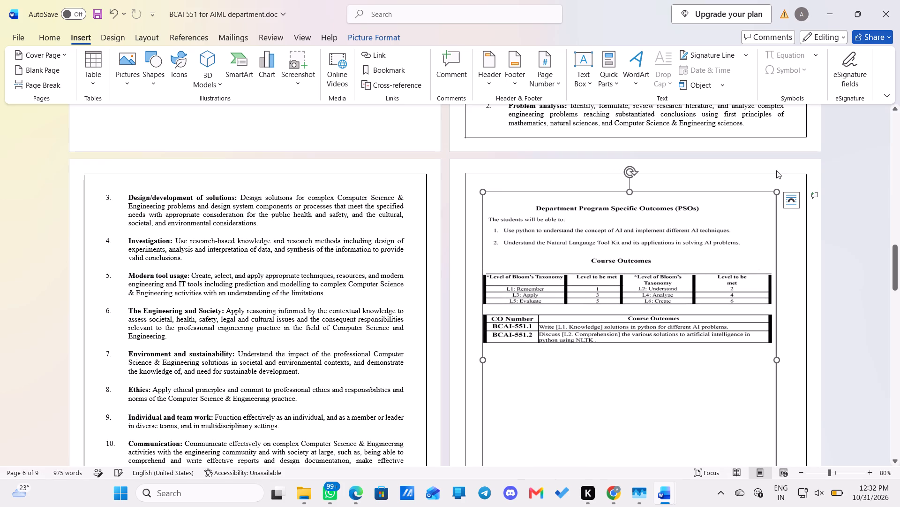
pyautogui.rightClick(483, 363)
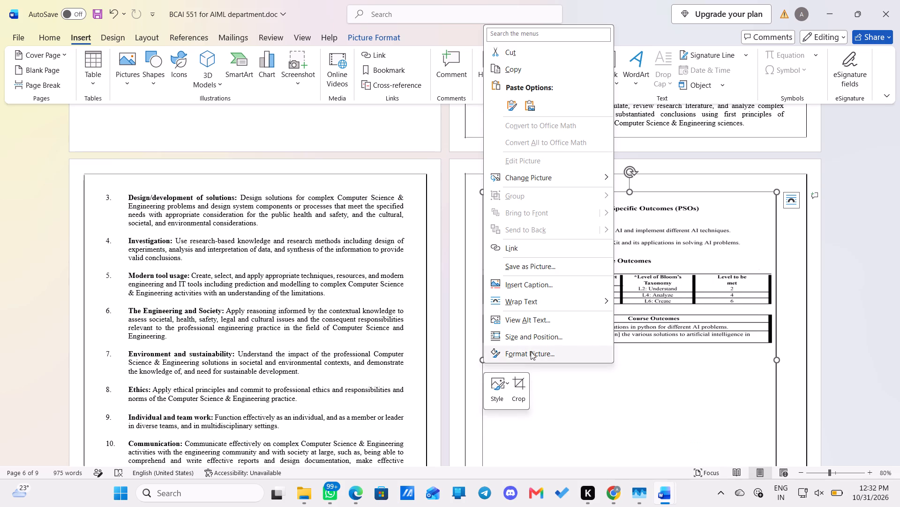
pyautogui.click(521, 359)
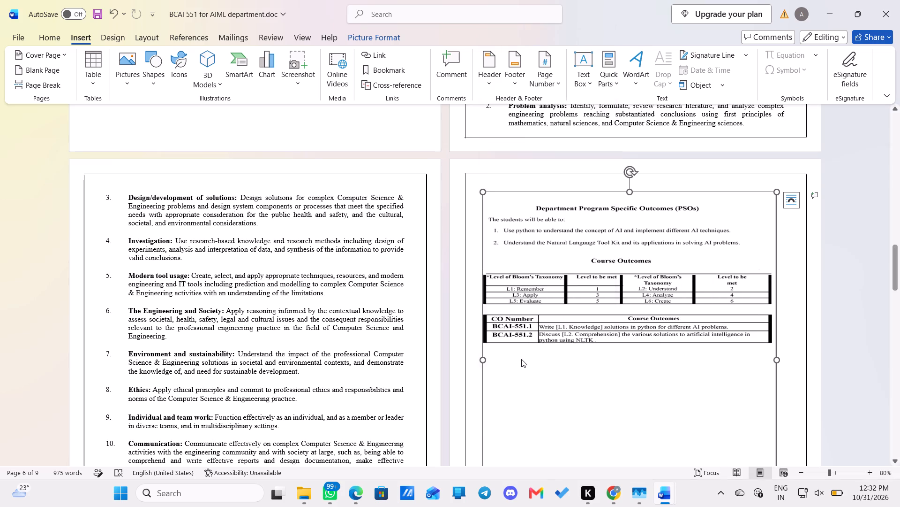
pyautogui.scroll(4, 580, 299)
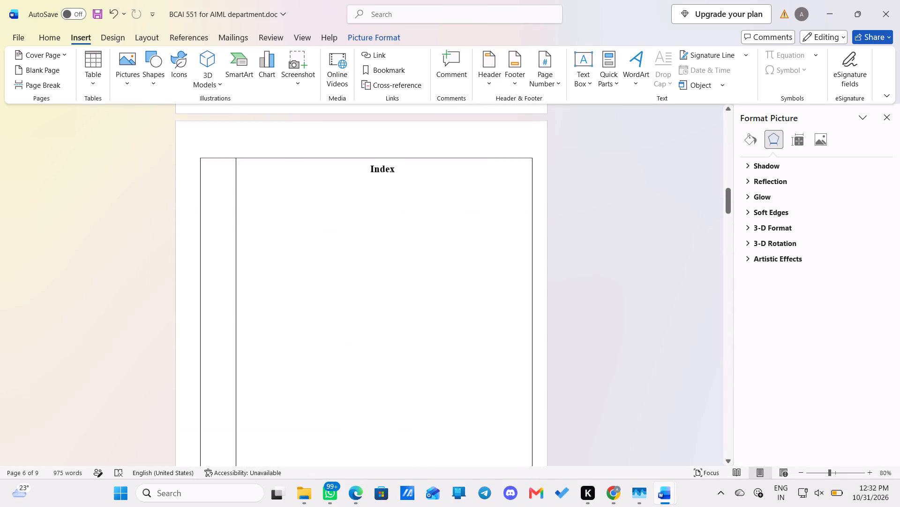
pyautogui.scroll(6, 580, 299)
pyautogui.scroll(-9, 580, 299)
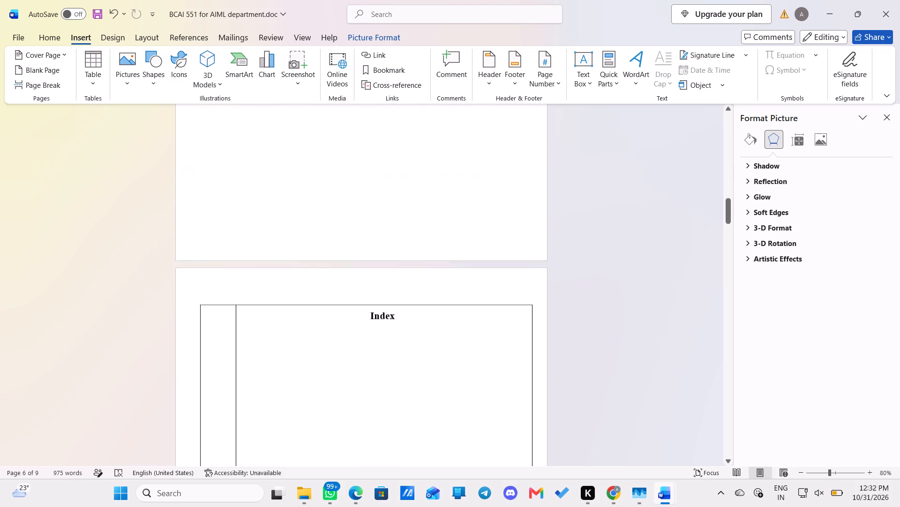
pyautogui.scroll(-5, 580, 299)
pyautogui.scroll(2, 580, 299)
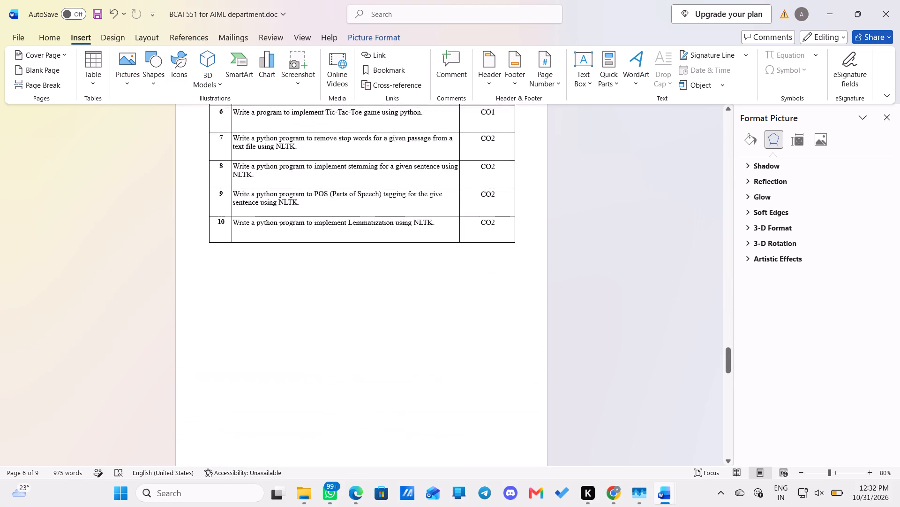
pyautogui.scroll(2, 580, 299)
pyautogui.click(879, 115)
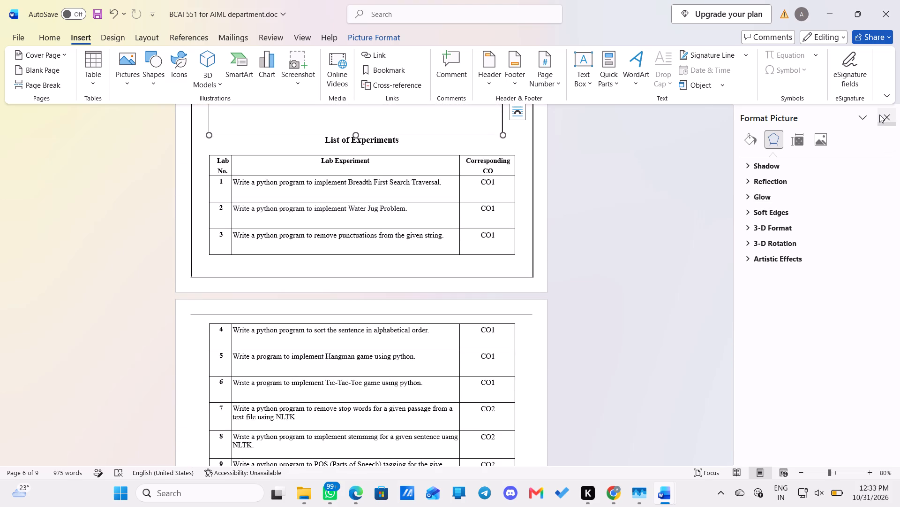
# Resize the Program Specific Outcomes picture from its upper-left corner to about 4.82 in wide by 4.66 in high.
pyautogui.keyDown('ctrl'); pyautogui.scroll(5, 530, 165); pyautogui.keyUp('ctrl')
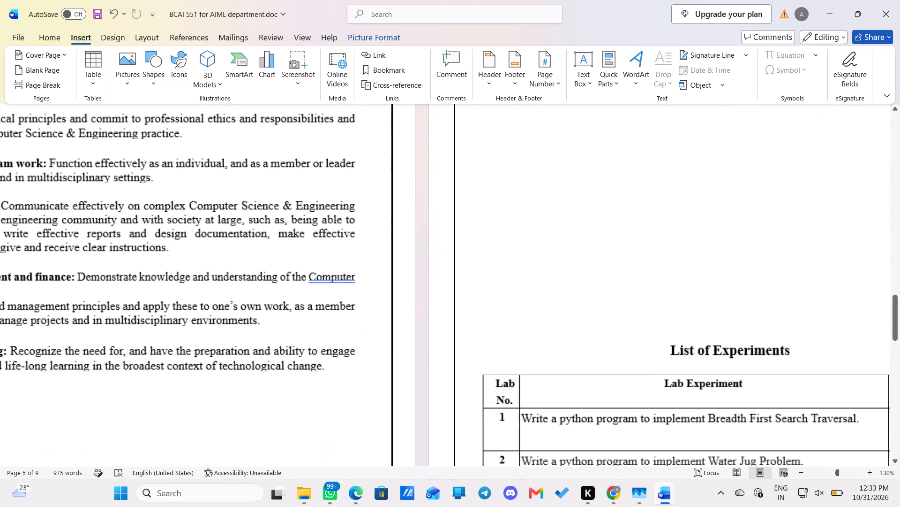
pyautogui.scroll(1, 530, 165)
pyautogui.keyDown('ctrl'); pyautogui.scroll(-1, 530, 165); pyautogui.keyUp('ctrl')
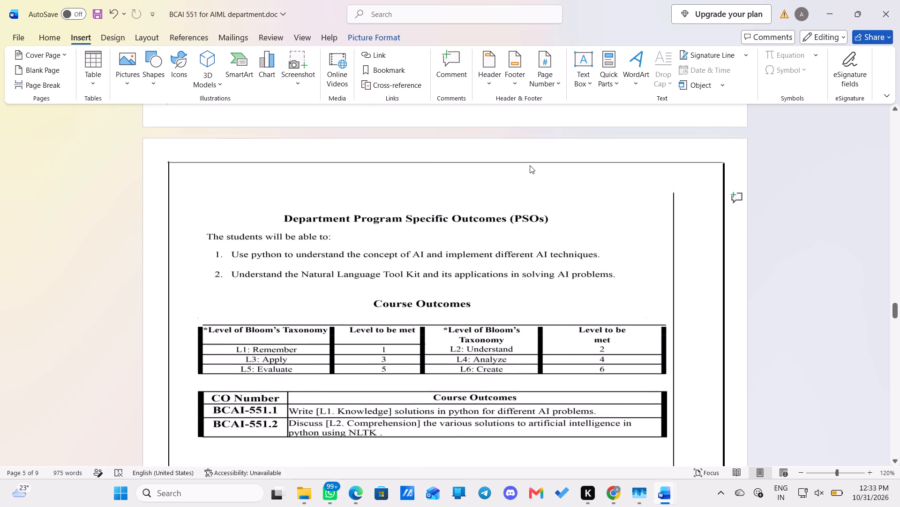
pyautogui.keyDown('ctrl'); pyautogui.scroll(-2, 530, 165); pyautogui.keyUp('ctrl')
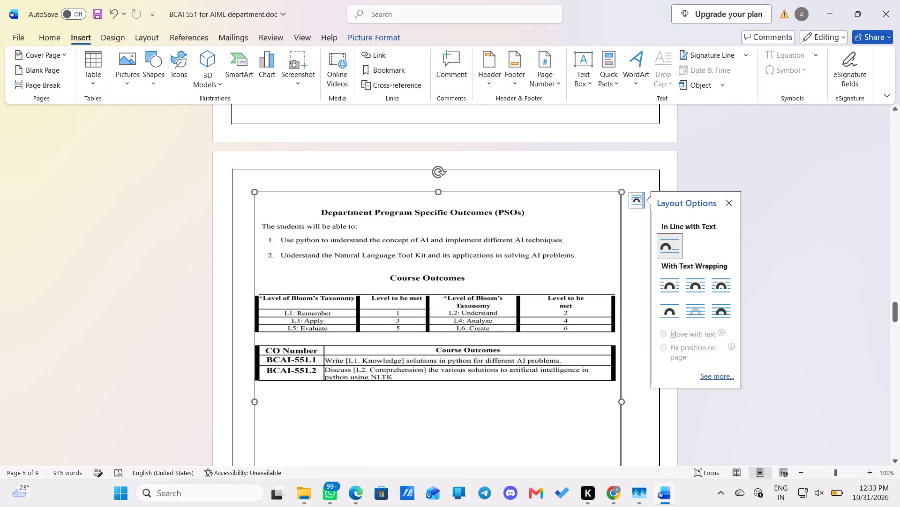
pyautogui.moveTo(252, 192); pyautogui.dragTo(230, 168)
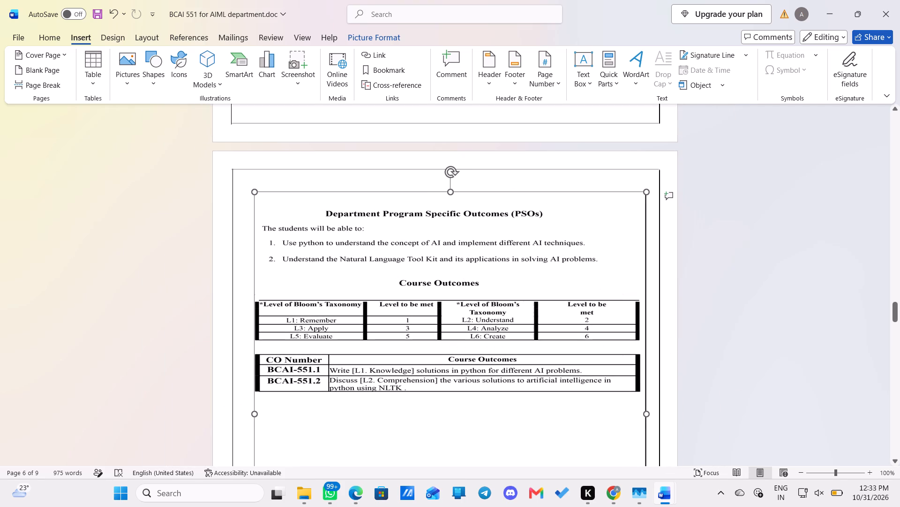
pyautogui.moveTo(230, 168); pyautogui.dragTo(242, 176)
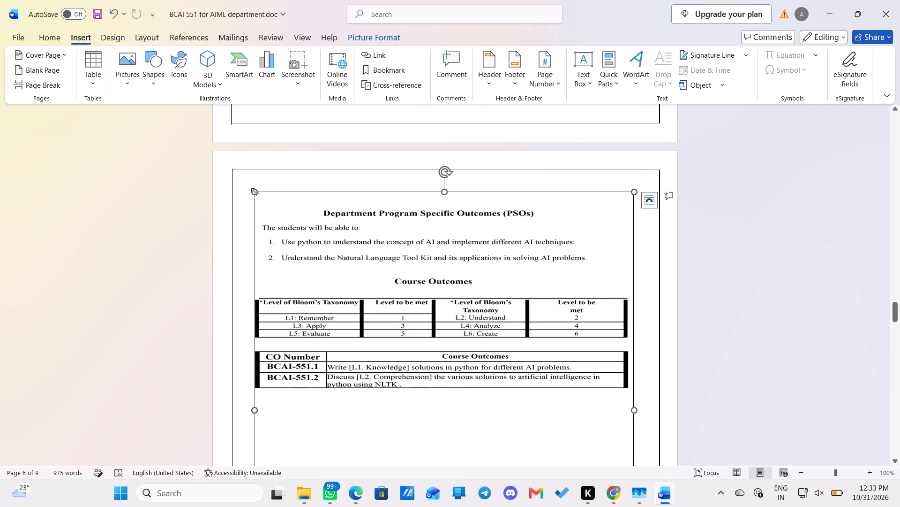
pyautogui.moveTo(255, 192); pyautogui.dragTo(356, 408)
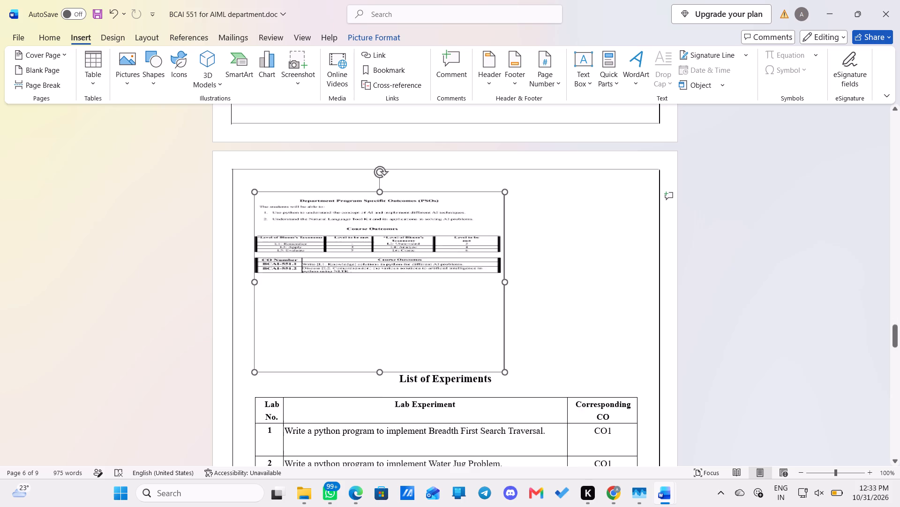
pyautogui.moveTo(356, 408); pyautogui.dragTo(363, 365)
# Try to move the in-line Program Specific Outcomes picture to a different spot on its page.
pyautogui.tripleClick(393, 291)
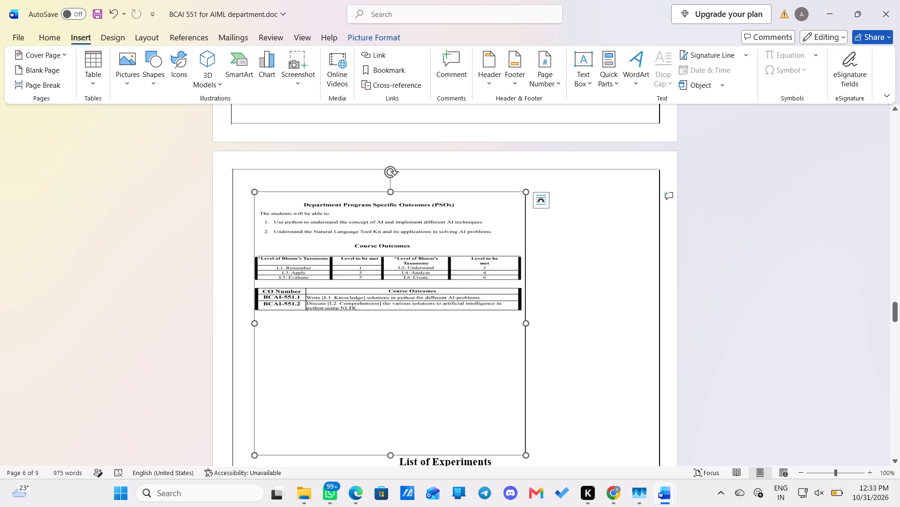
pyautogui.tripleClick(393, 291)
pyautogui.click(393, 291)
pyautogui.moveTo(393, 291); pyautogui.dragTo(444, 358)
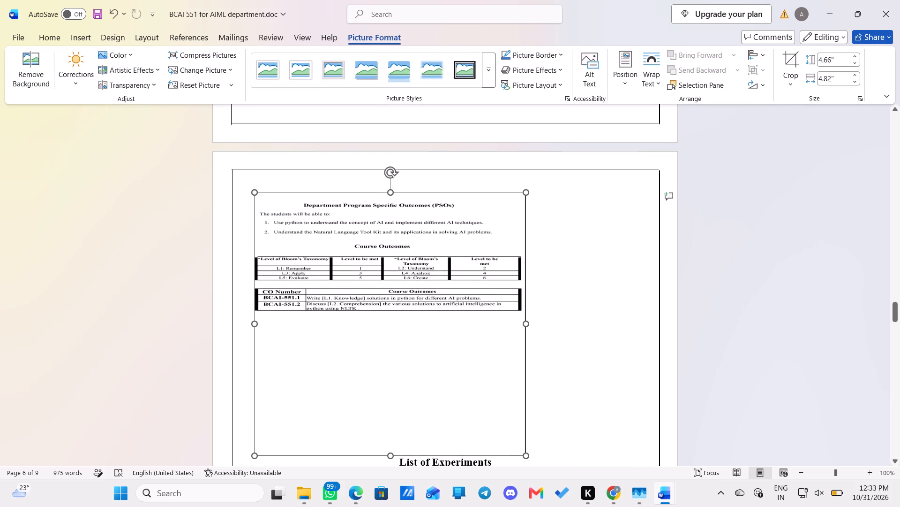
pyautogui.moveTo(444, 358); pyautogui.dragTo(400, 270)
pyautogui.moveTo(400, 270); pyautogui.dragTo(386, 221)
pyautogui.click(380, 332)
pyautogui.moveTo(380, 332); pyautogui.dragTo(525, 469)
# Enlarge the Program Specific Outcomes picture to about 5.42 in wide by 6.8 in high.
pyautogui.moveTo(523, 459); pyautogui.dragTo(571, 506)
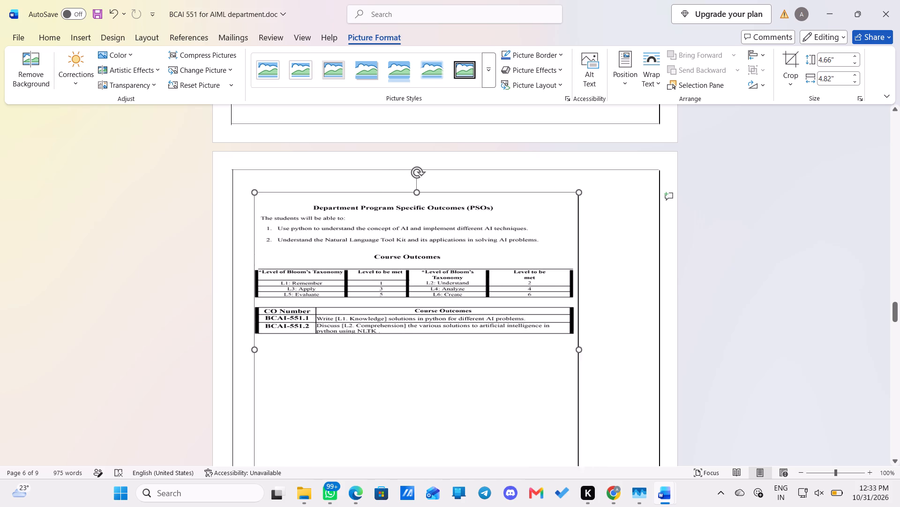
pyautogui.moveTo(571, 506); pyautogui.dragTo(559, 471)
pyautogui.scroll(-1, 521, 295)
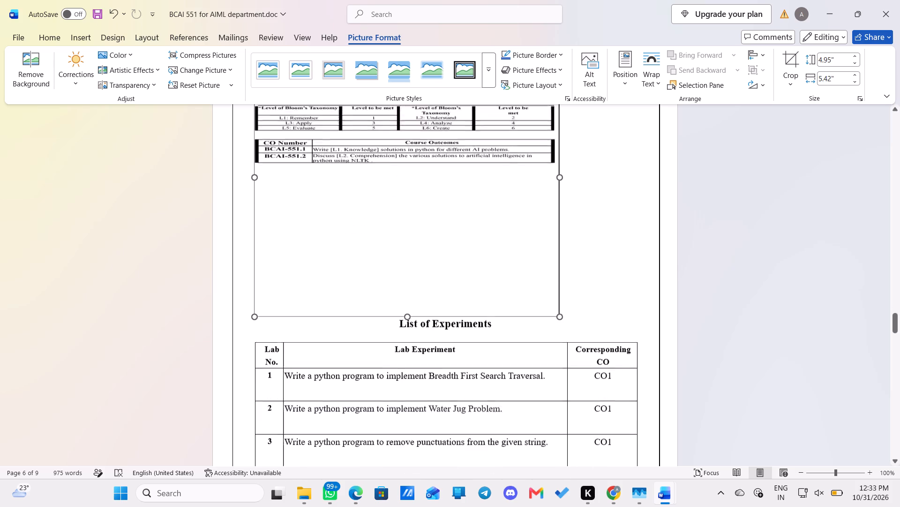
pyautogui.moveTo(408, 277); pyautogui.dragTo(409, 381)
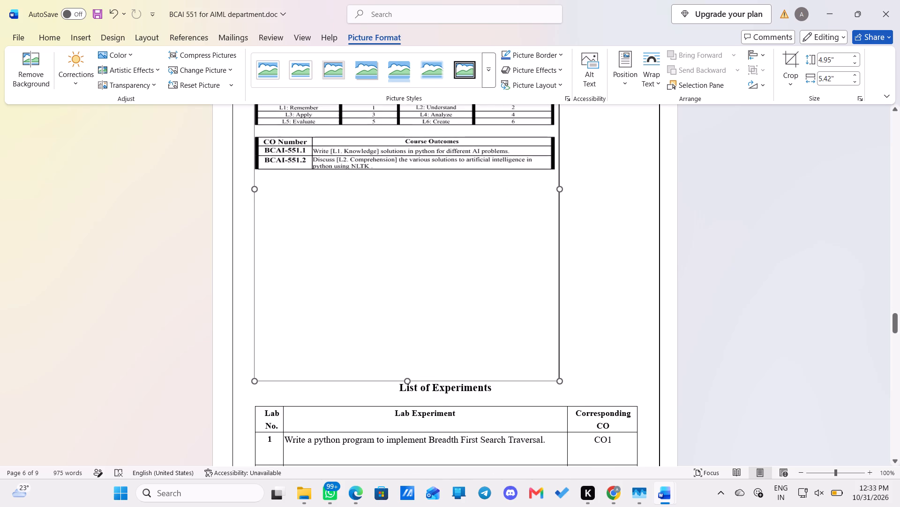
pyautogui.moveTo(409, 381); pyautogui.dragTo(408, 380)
# Set the Program Specific Outcomes picture's wrapping to In Front of Text and shift it diagonally down over the experiments table.
pyautogui.moveTo(395, 158); pyautogui.dragTo(392, 206)
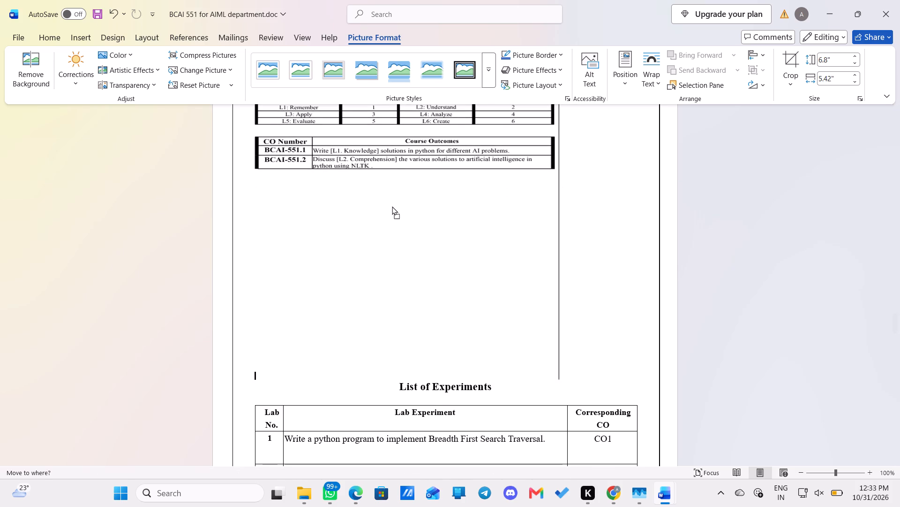
pyautogui.moveTo(392, 206); pyautogui.dragTo(391, 197)
pyautogui.scroll(2, 386, 201)
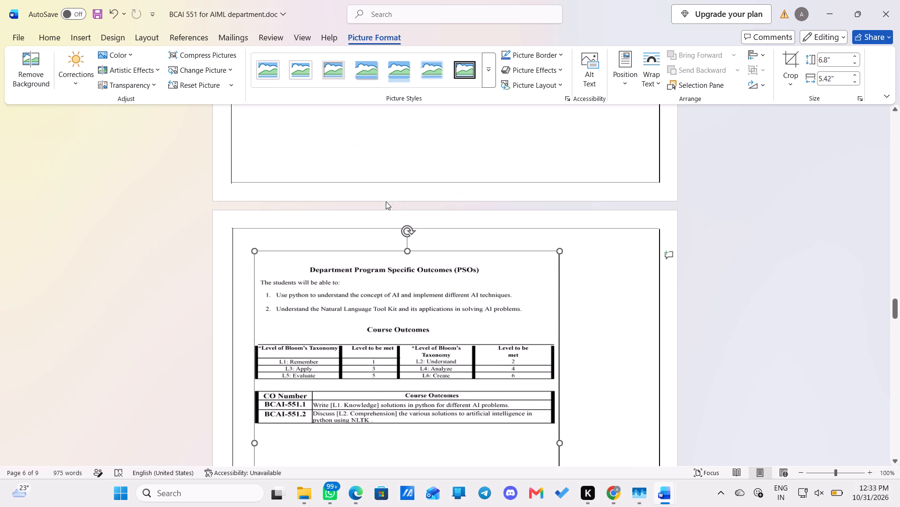
pyautogui.scroll(-1, 358, 191)
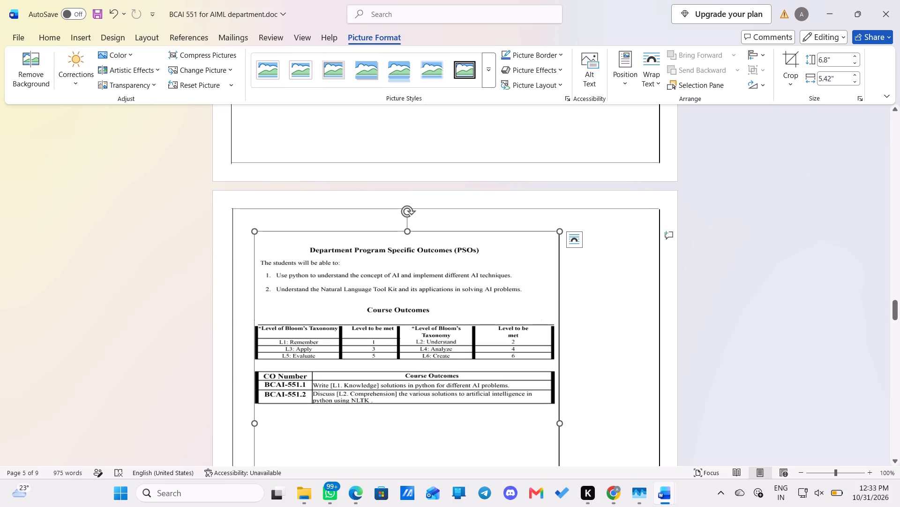
pyautogui.click(572, 243)
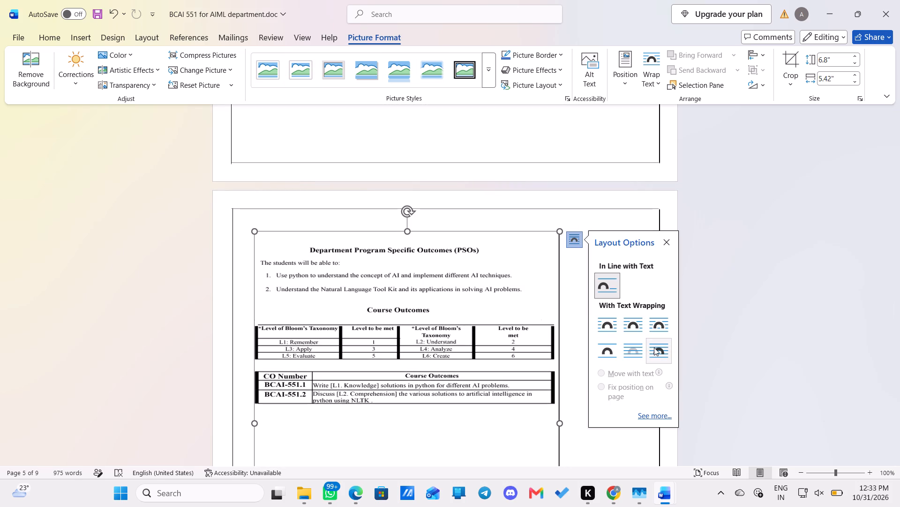
pyautogui.click(654, 347)
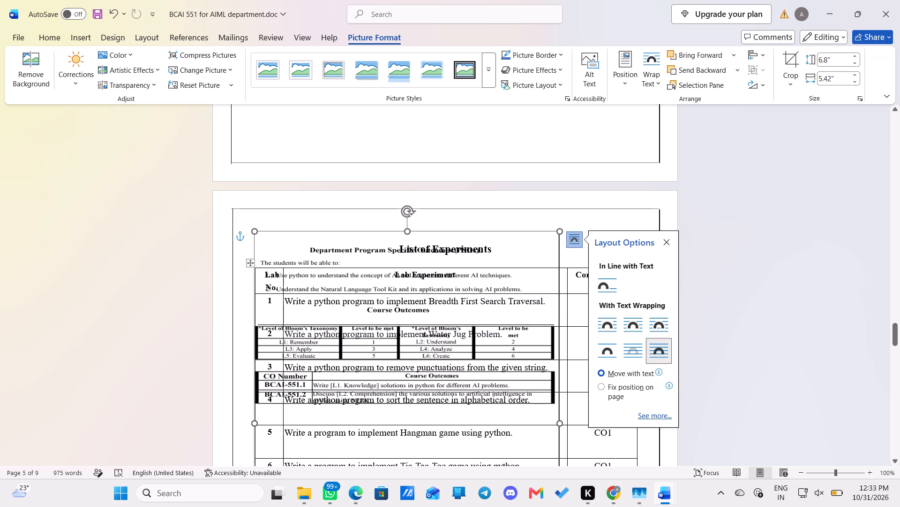
pyautogui.scroll(-2, 466, 293)
pyautogui.scroll(2, 466, 293)
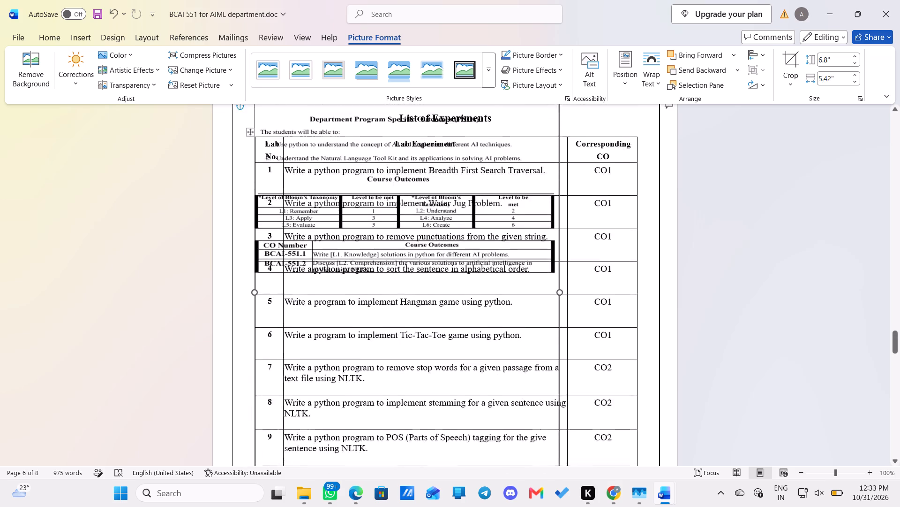
pyautogui.scroll(1, 466, 293)
pyautogui.scroll(-1, 455, 226)
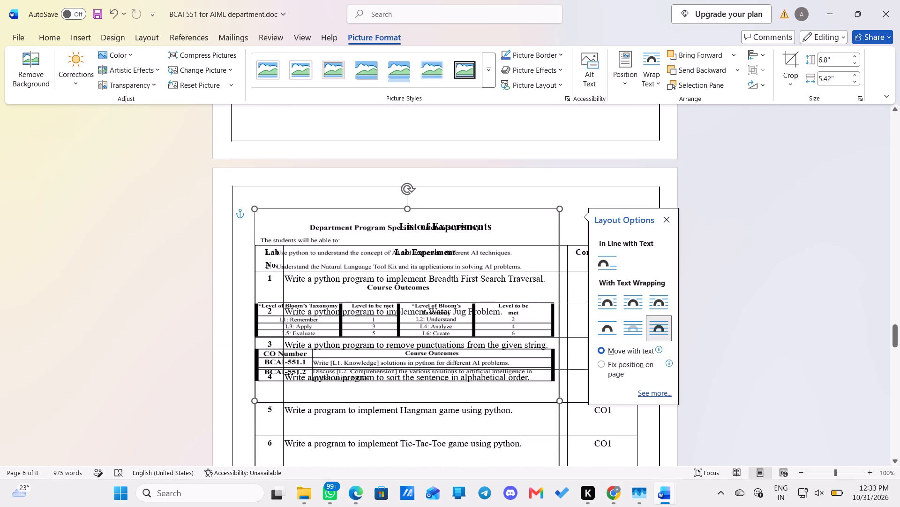
pyautogui.moveTo(471, 288); pyautogui.dragTo(573, 362)
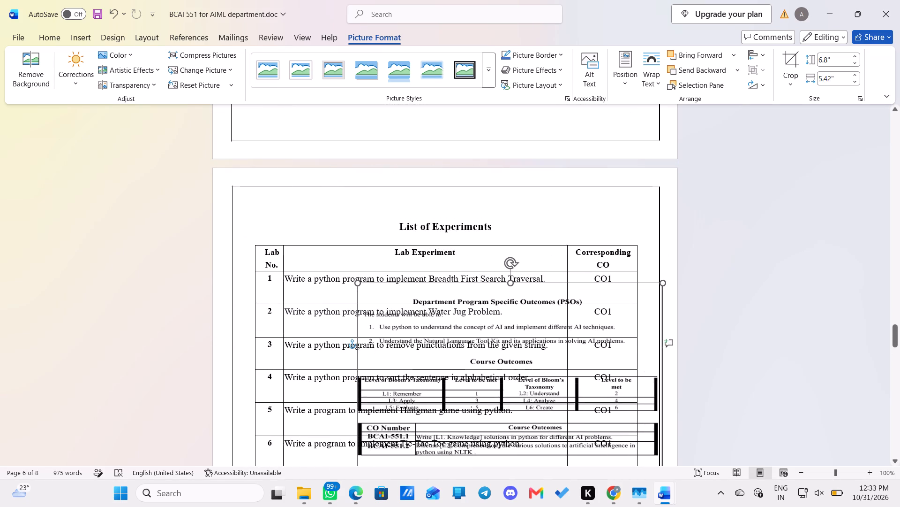
pyautogui.moveTo(573, 362); pyautogui.dragTo(537, 356)
# Insert a blank page after program outcome 12, Life-long learning, ahead of the List of Experiments.
pyautogui.scroll(6, 537, 356)
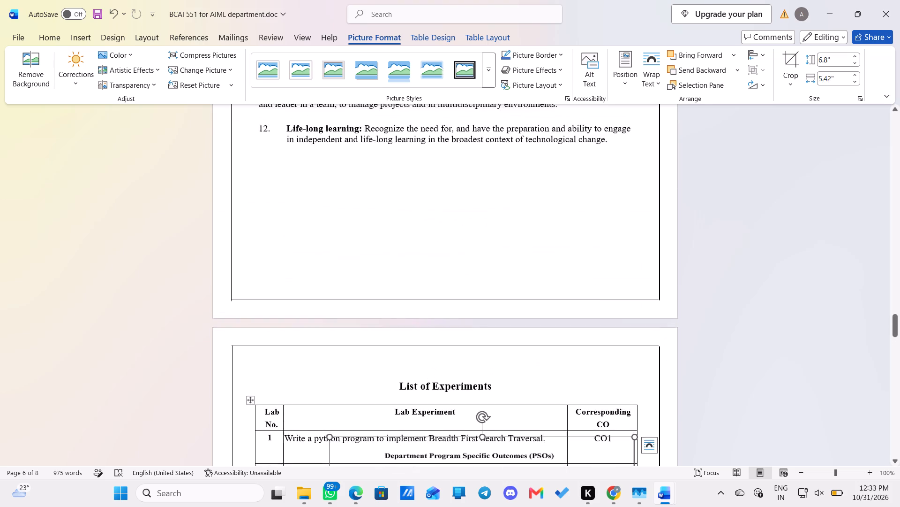
pyautogui.scroll(1, 537, 356)
pyautogui.scroll(-1, 537, 356)
pyautogui.click(489, 321)
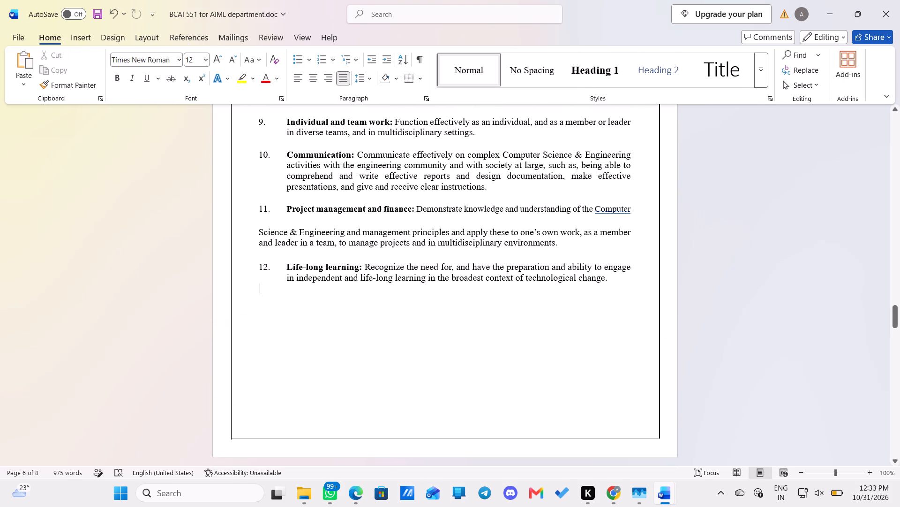
pyautogui.click(75, 31)
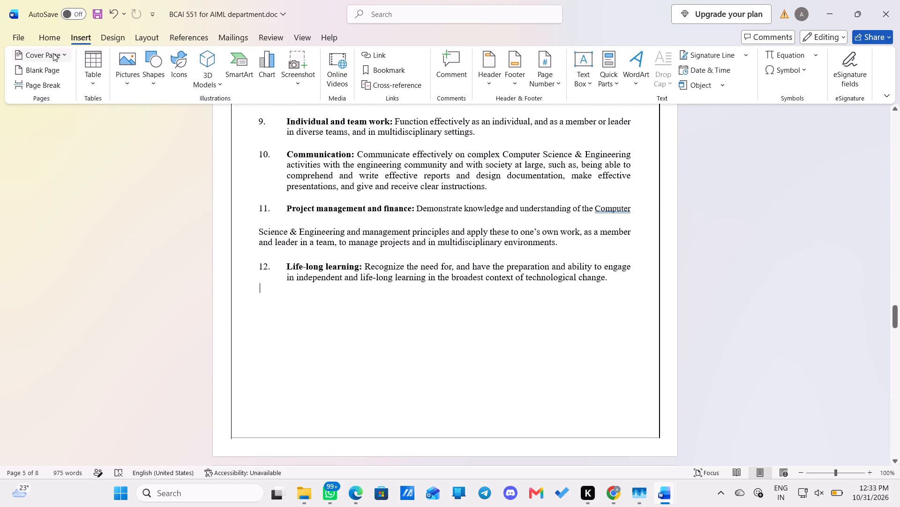
pyautogui.click(51, 71)
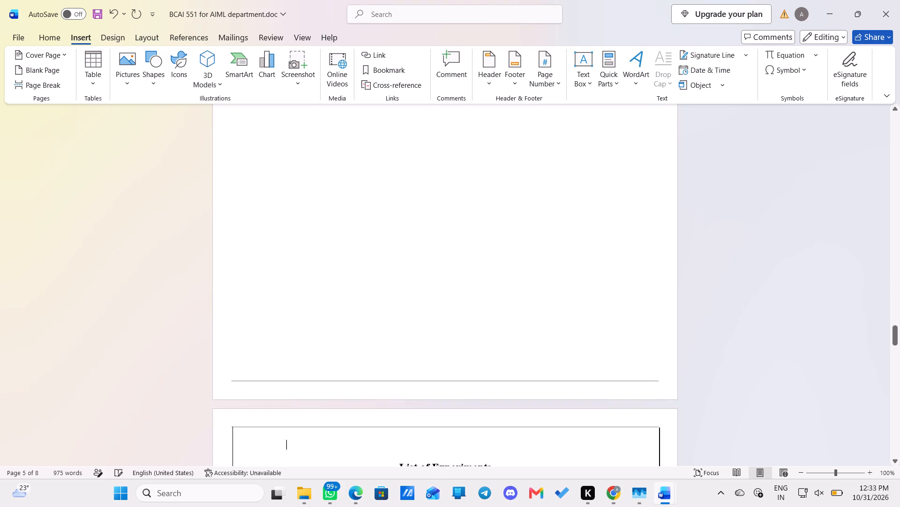
# Move the Program Specific Outcomes picture onto the new blank page, with its upper-left corner at the page border's upper-left corner.
pyautogui.scroll(-1, 151, 184)
pyautogui.scroll(-2, 371, 293)
pyautogui.moveTo(407, 270); pyautogui.dragTo(359, 2)
pyautogui.scroll(1, 376, 323)
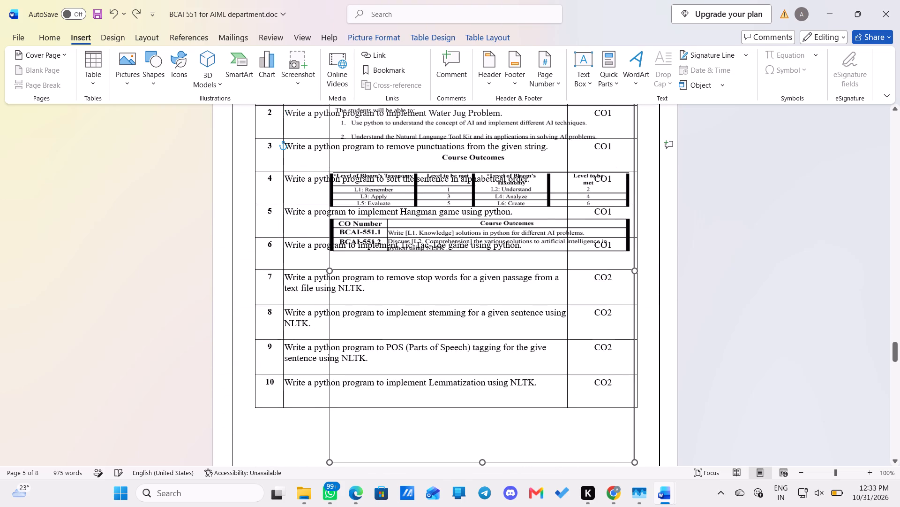
pyautogui.scroll(1, 376, 323)
pyautogui.moveTo(380, 425); pyautogui.dragTo(341, 119)
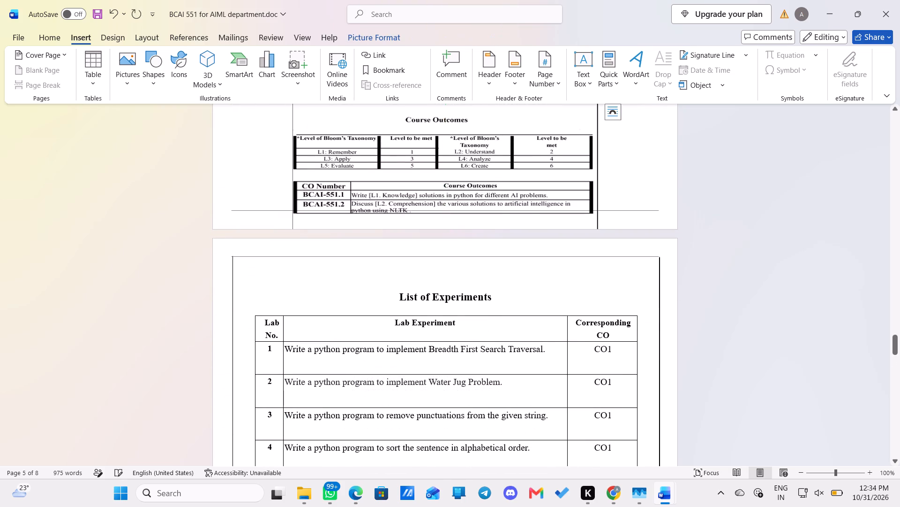
pyautogui.scroll(3, 341, 119)
pyautogui.moveTo(337, 459); pyautogui.dragTo(314, 317)
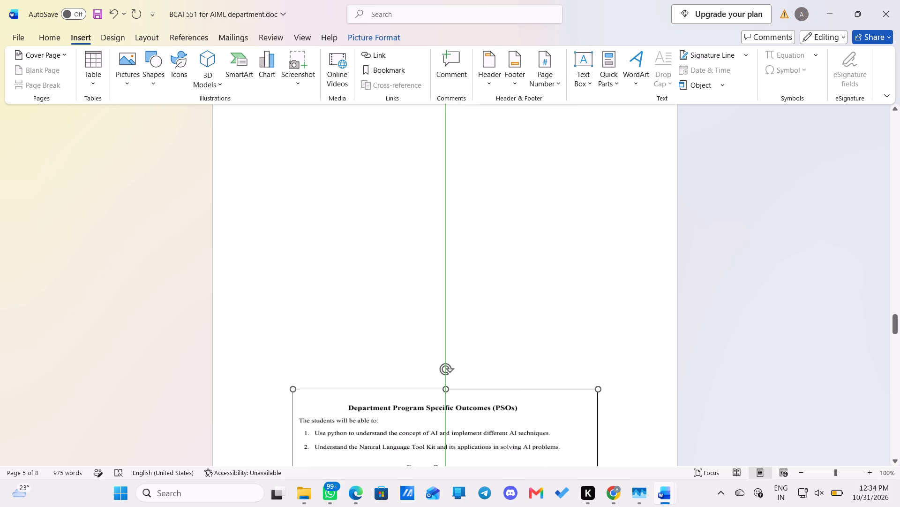
pyautogui.moveTo(314, 317); pyautogui.dragTo(294, 168)
pyautogui.scroll(3, 294, 168)
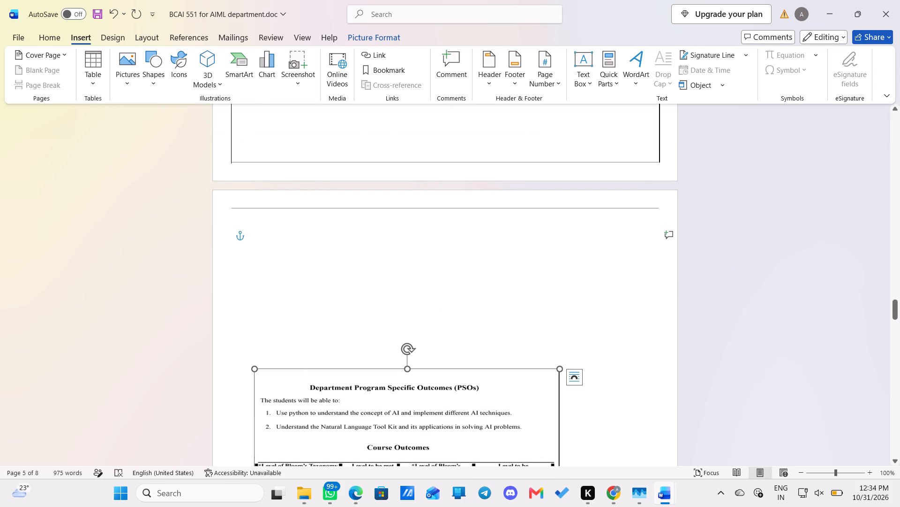
pyautogui.moveTo(254, 373); pyautogui.dragTo(227, 216)
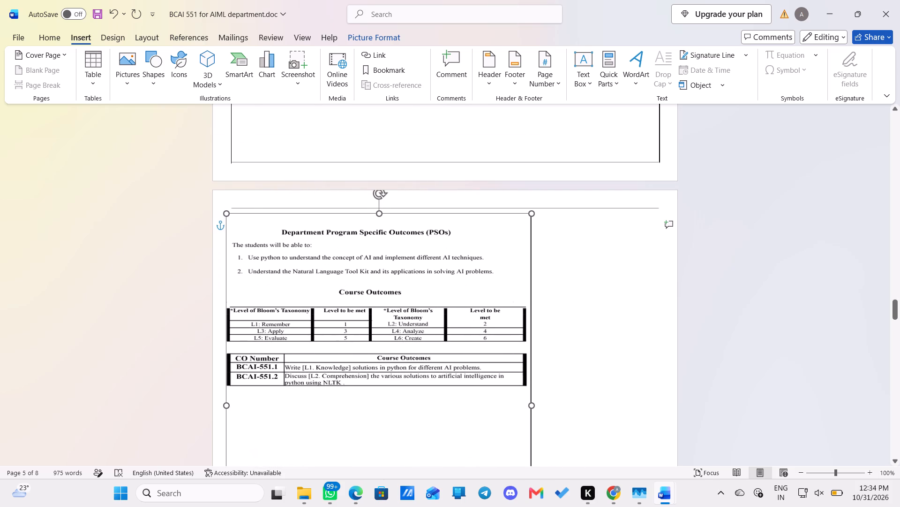
pyautogui.moveTo(227, 216); pyautogui.dragTo(231, 213)
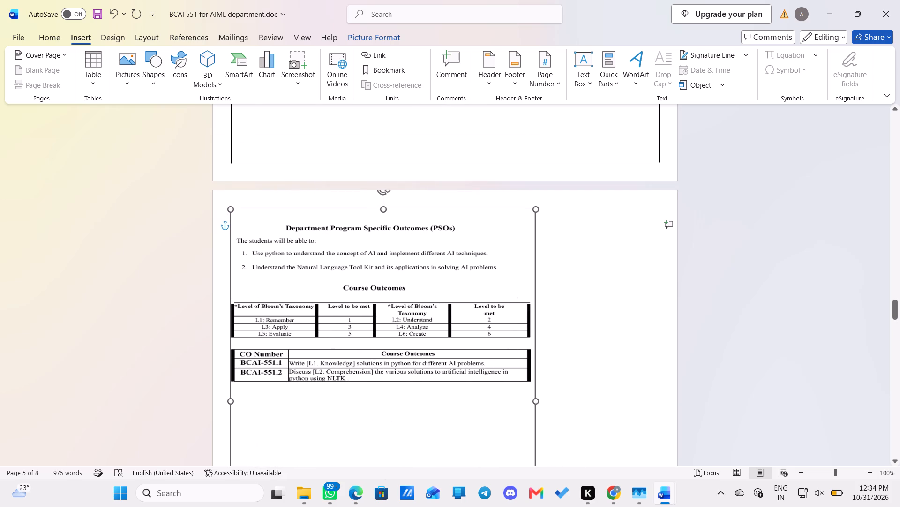
pyautogui.moveTo(231, 213); pyautogui.dragTo(230, 212)
# Enlarge the Program Specific Outcomes picture from its lower-right corner until it reaches the page border's lower-right corner.
pyautogui.scroll(-2, 524, 396)
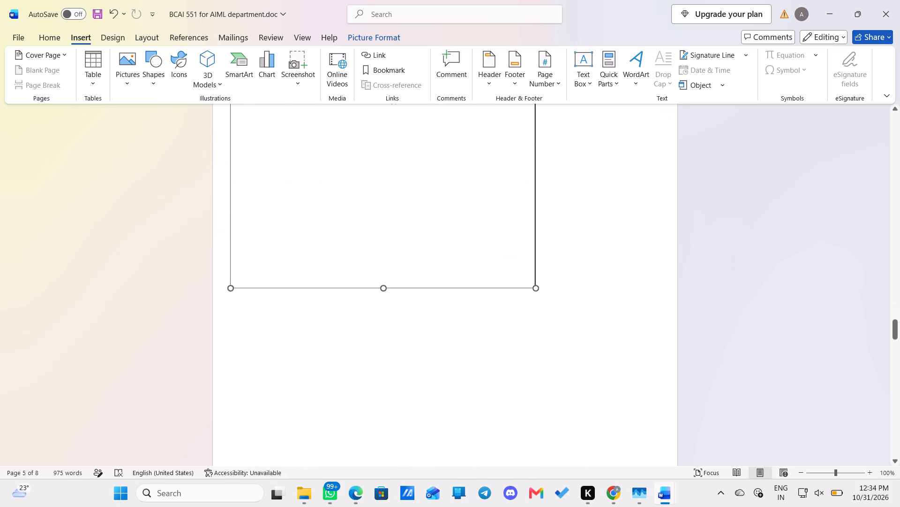
pyautogui.moveTo(534, 237); pyautogui.dragTo(638, 447)
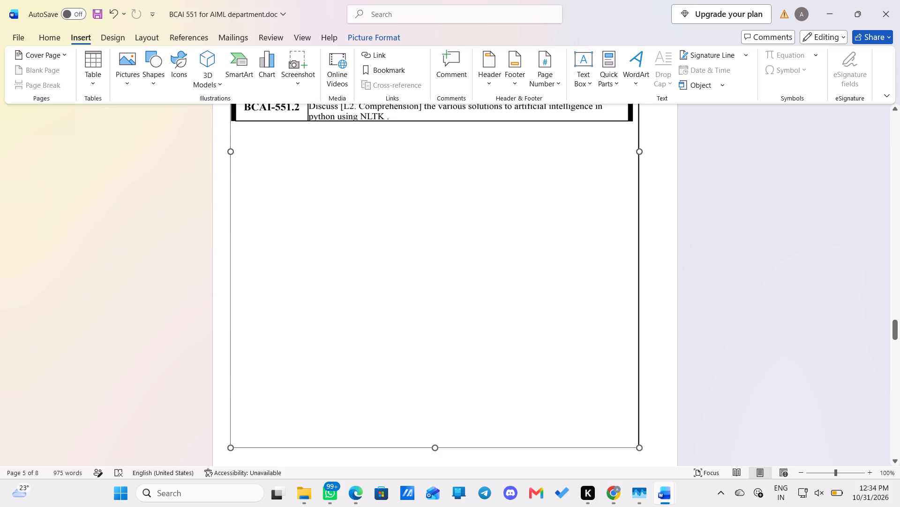
pyautogui.moveTo(638, 447); pyautogui.dragTo(638, 447)
pyautogui.scroll(-3, 638, 447)
pyautogui.scroll(1, 638, 447)
pyautogui.rightClick(638, 447)
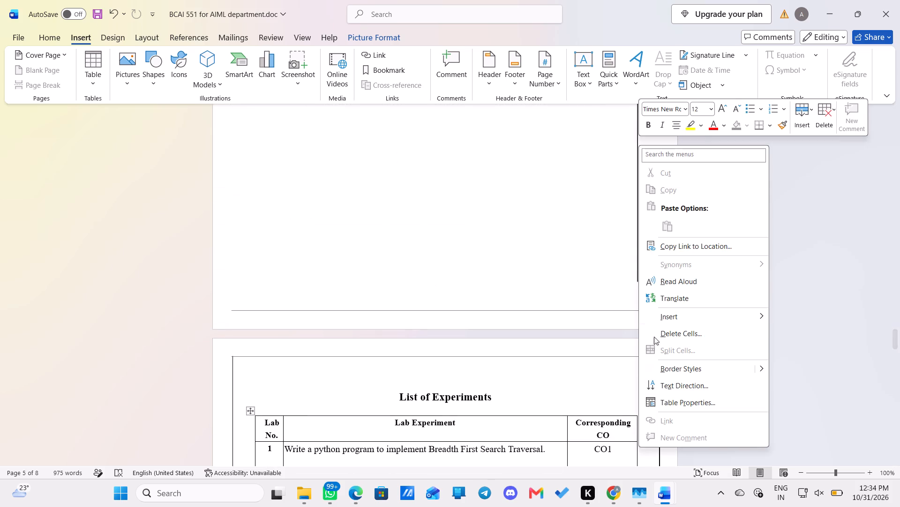
pyautogui.click(608, 259)
pyautogui.click(611, 259)
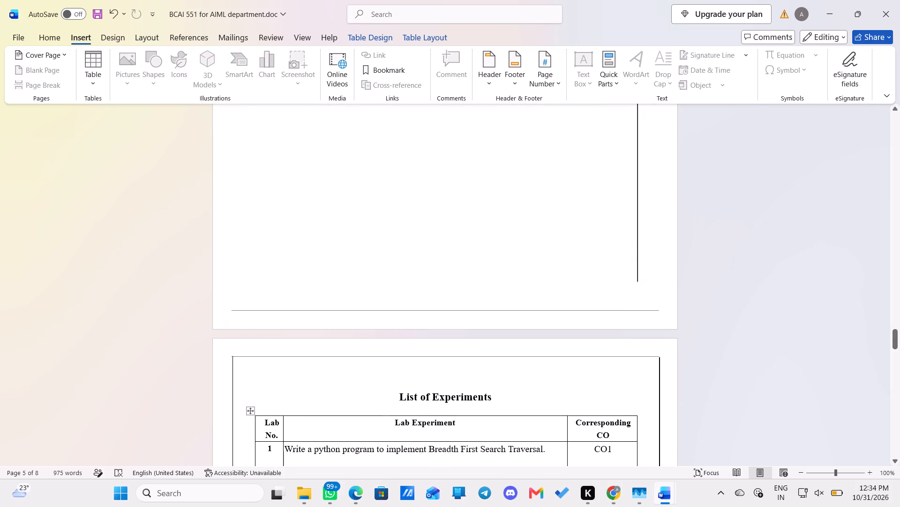
pyautogui.moveTo(637, 284); pyautogui.dragTo(653, 308)
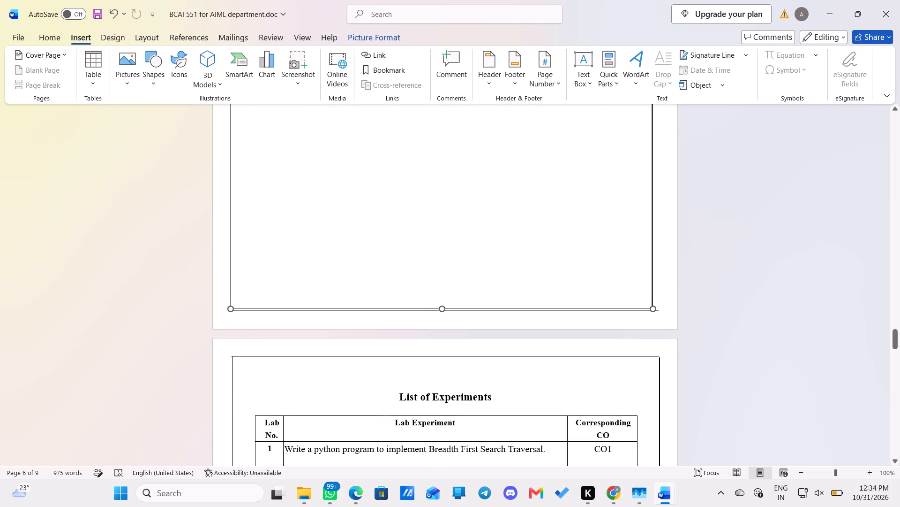
pyautogui.moveTo(653, 308); pyautogui.dragTo(657, 310)
# Nudge the Program Specific Outcomes picture slightly to the right to line up with the page border, keeping it selected.
pyautogui.scroll(1, 613, 254)
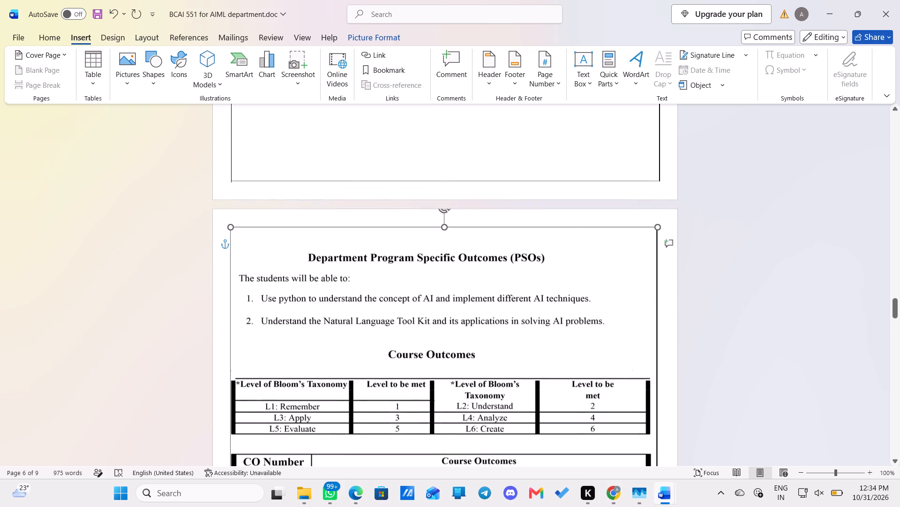
pyautogui.click(717, 200)
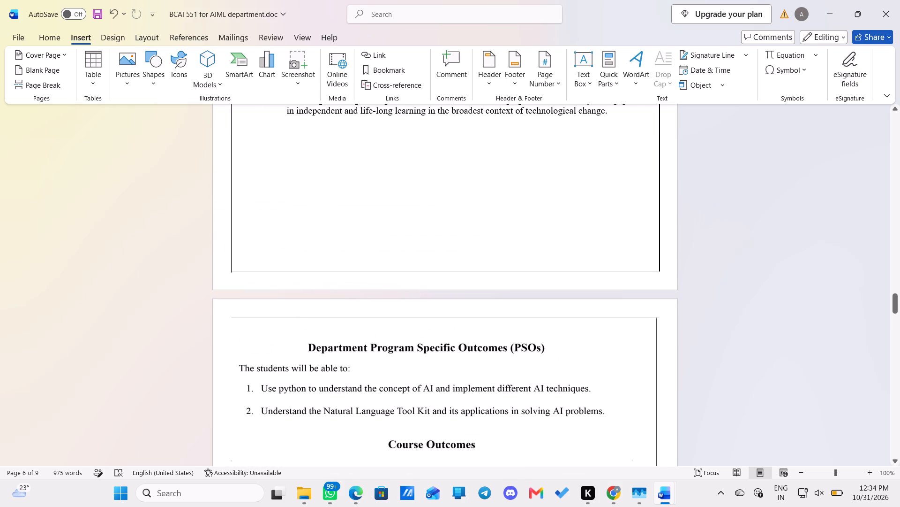
pyautogui.scroll(-1, 717, 200)
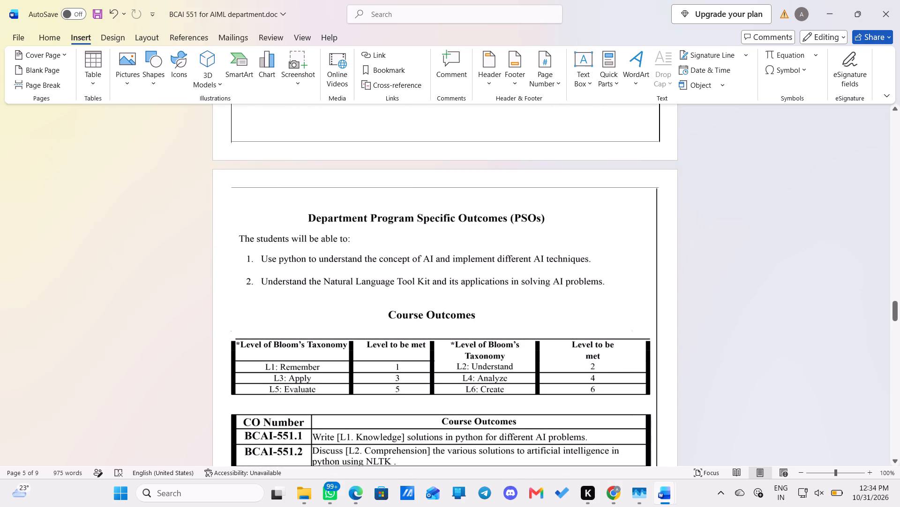
pyautogui.click(655, 210)
pyautogui.moveTo(655, 210); pyautogui.dragTo(664, 211)
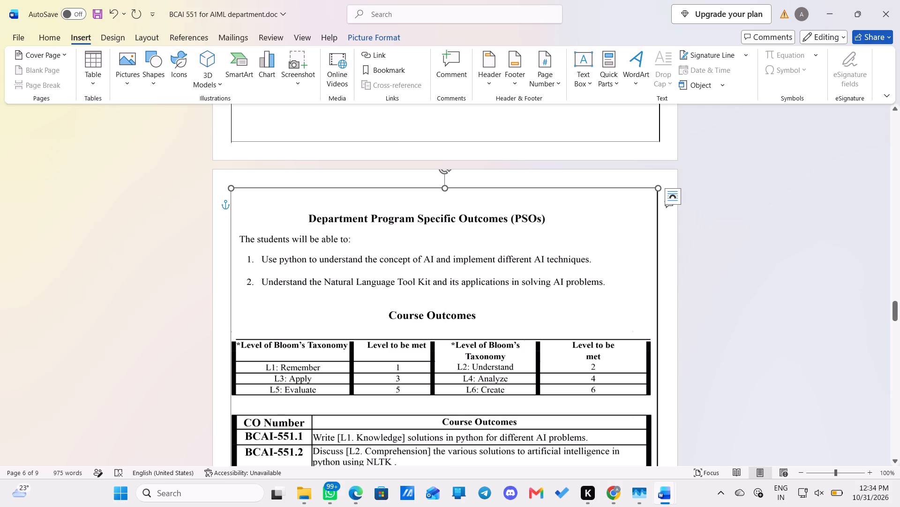
pyautogui.click(184, 207)
pyautogui.click(300, 242)
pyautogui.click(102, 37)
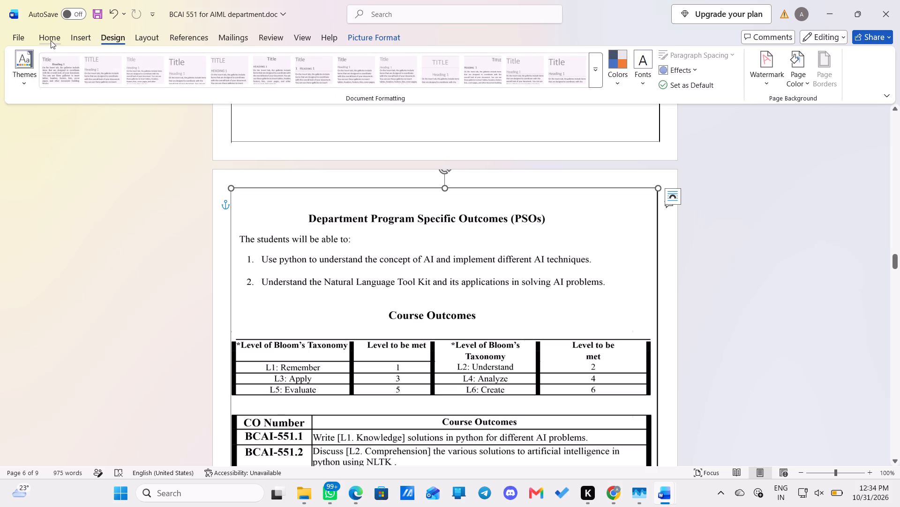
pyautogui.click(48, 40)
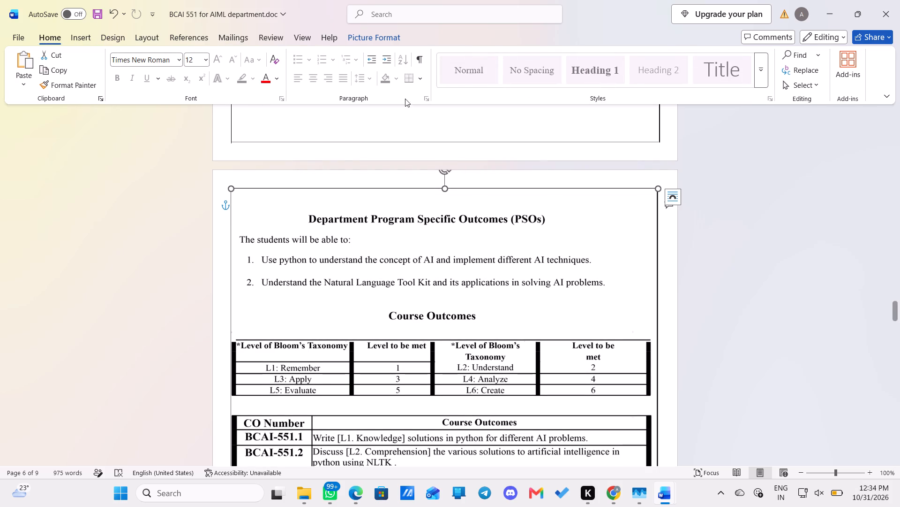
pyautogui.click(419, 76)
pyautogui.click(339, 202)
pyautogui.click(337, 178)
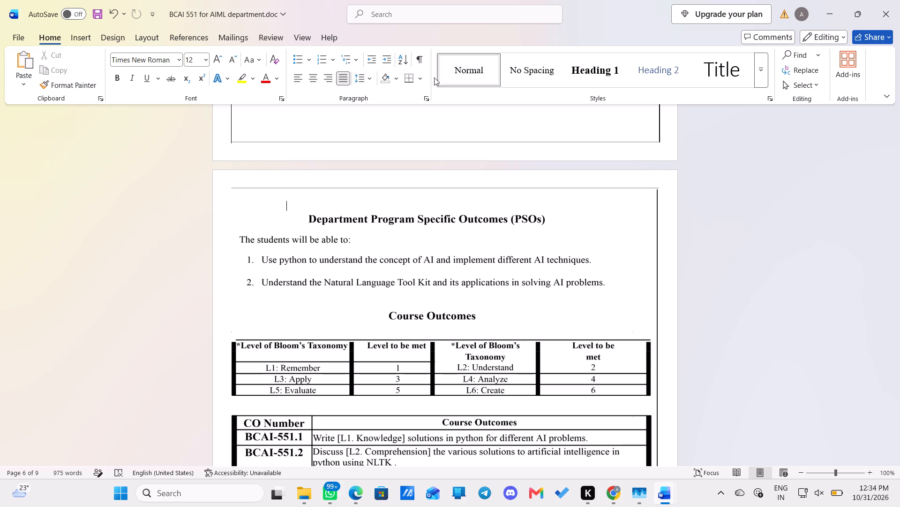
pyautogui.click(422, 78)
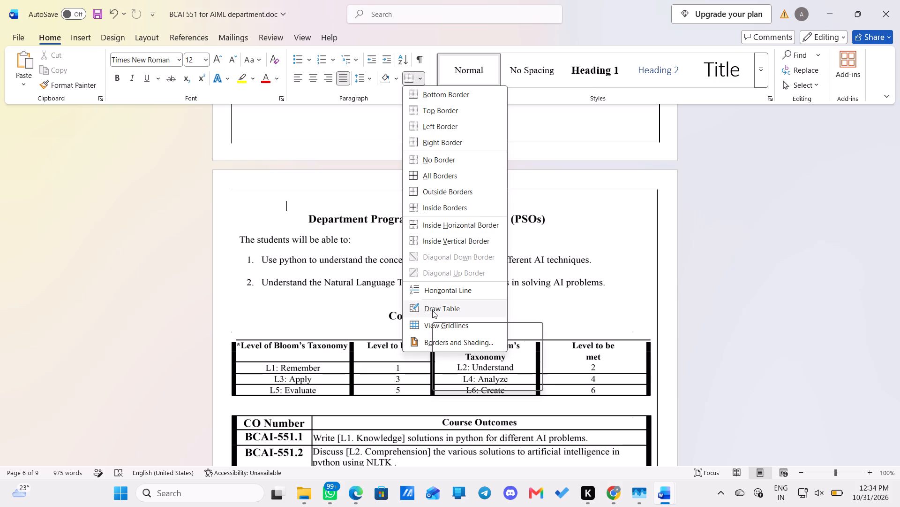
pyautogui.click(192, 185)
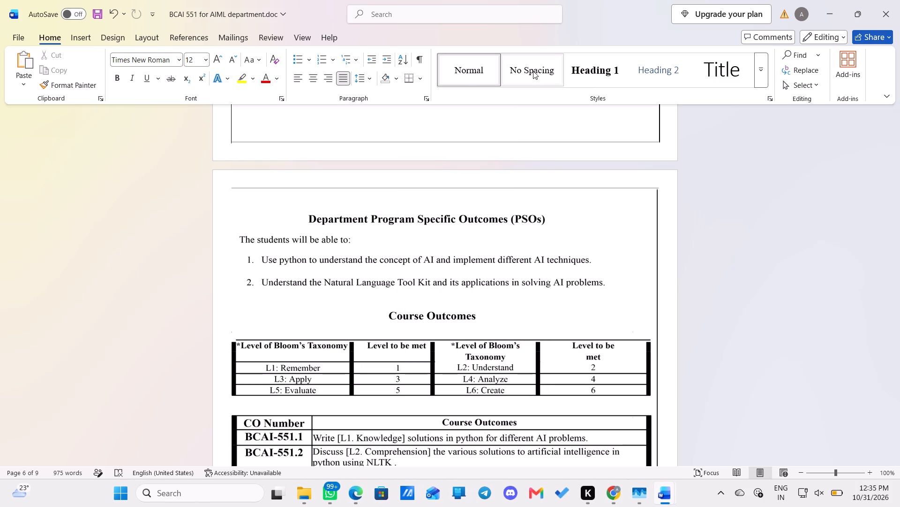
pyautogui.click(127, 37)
# Draw a straight vertical line about 10.99 inches tall along the left border of the Program Specific Outcomes page, from top to bottom border.
pyautogui.click(78, 41)
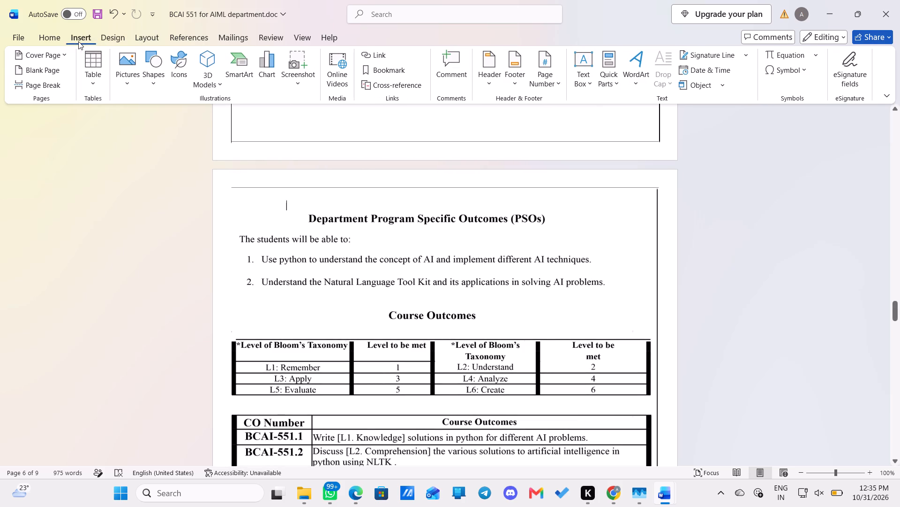
pyautogui.click(152, 74)
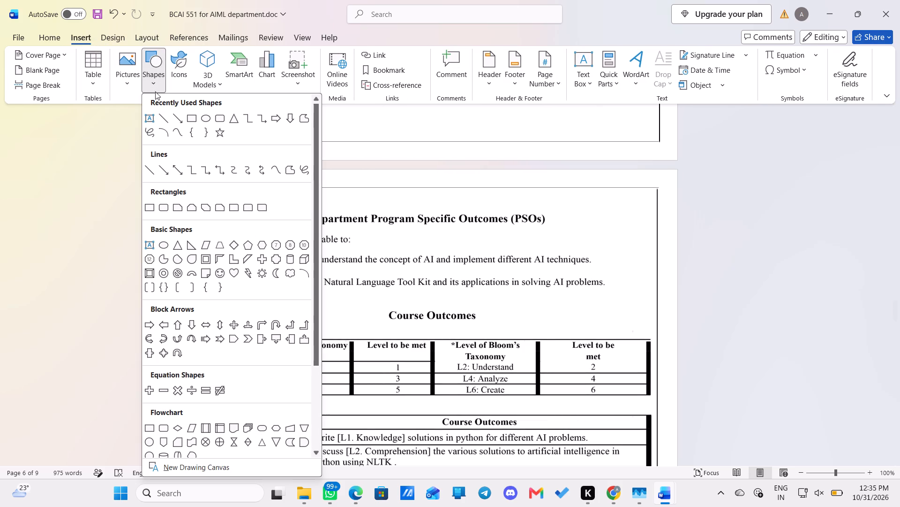
pyautogui.click(164, 120)
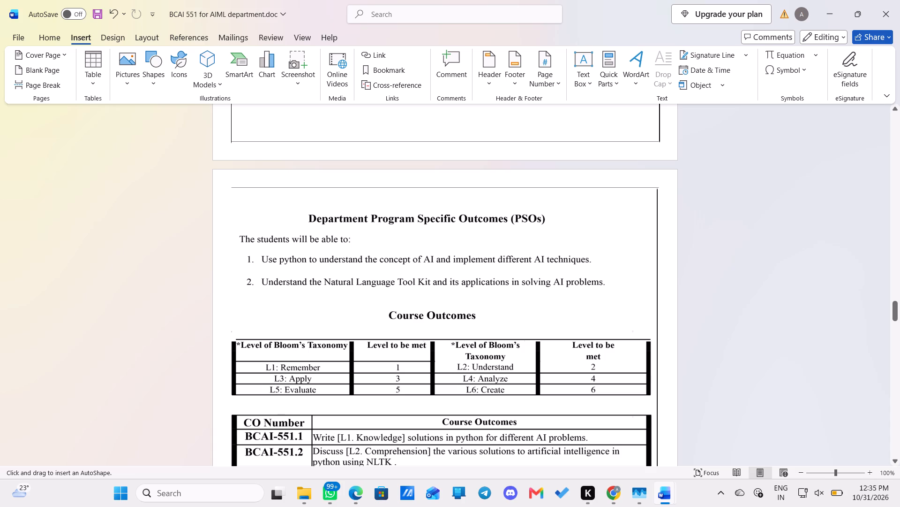
pyautogui.moveTo(230, 187); pyautogui.dragTo(224, 483)
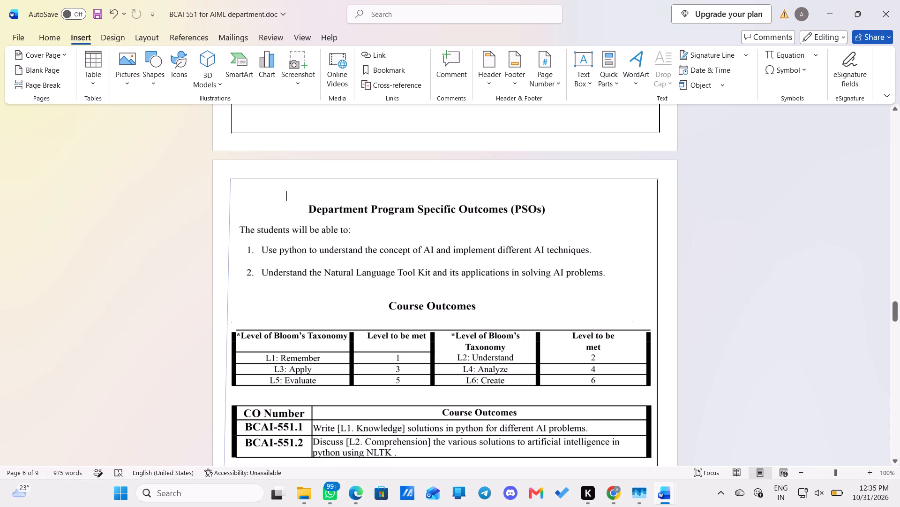
pyautogui.moveTo(224, 483); pyautogui.dragTo(225, 506)
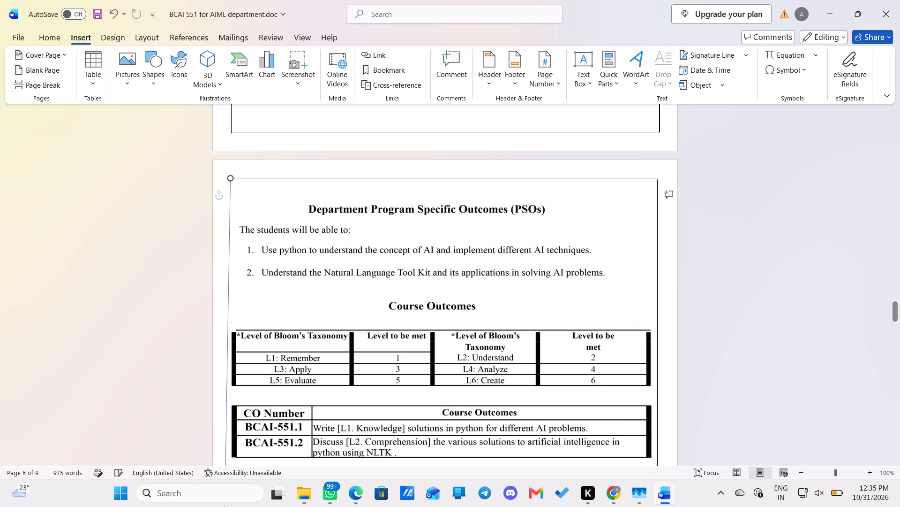
pyautogui.scroll(-3, 248, 309)
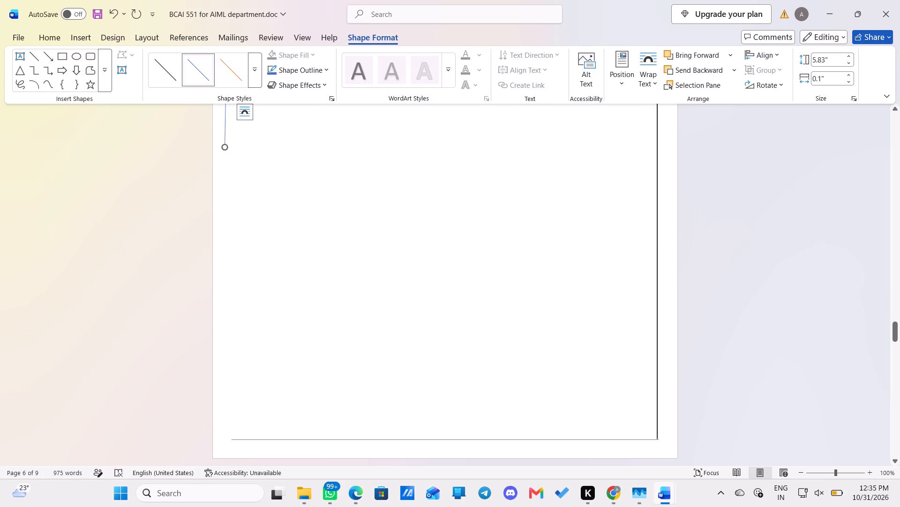
pyautogui.moveTo(224, 148); pyautogui.dragTo(231, 480)
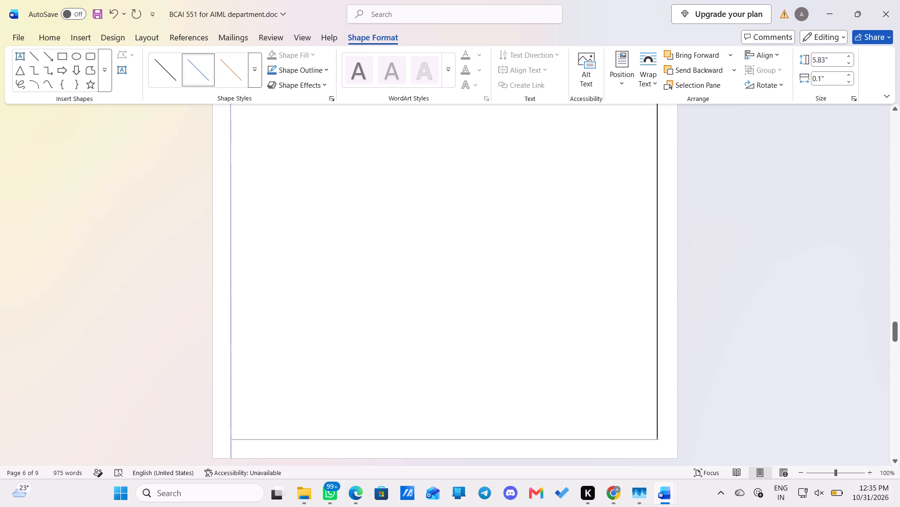
pyautogui.moveTo(231, 480); pyautogui.dragTo(229, 428)
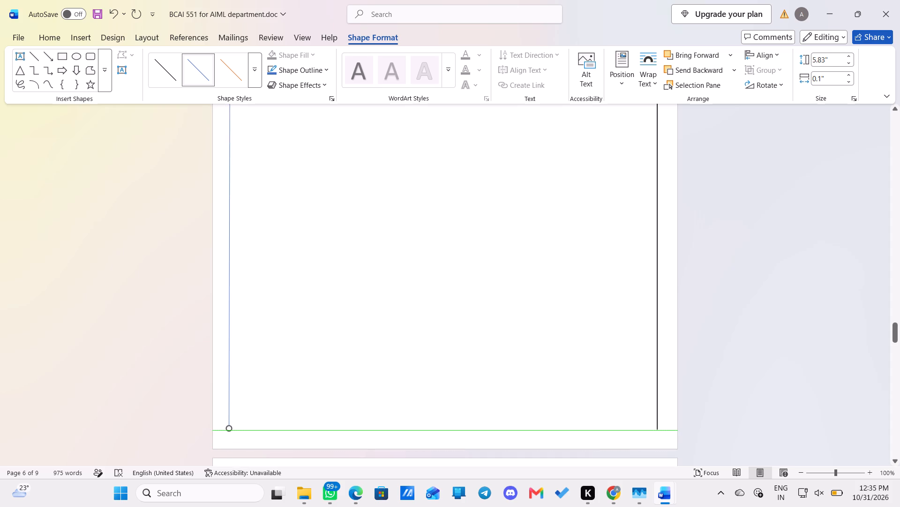
# Apply the black line style to the new left border line.
pyautogui.click(172, 63)
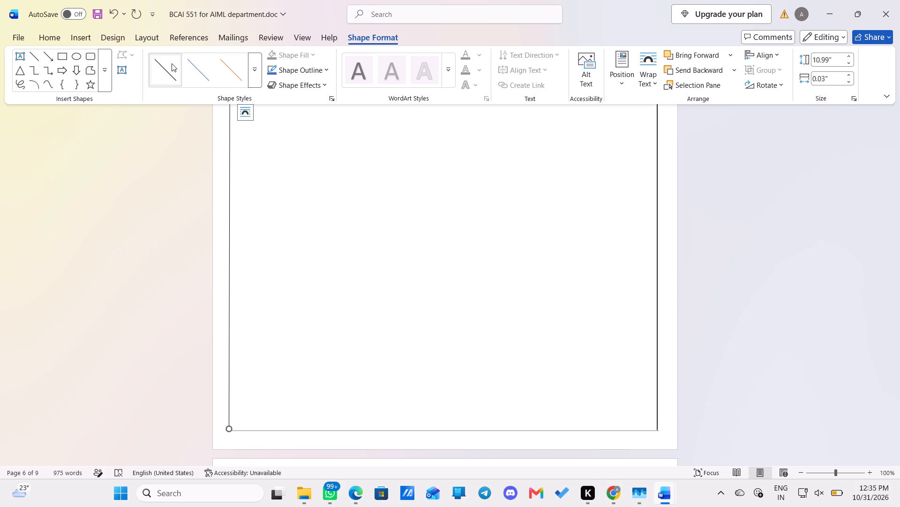
pyautogui.click(280, 154)
pyautogui.scroll(2, 280, 154)
pyautogui.click(184, 114)
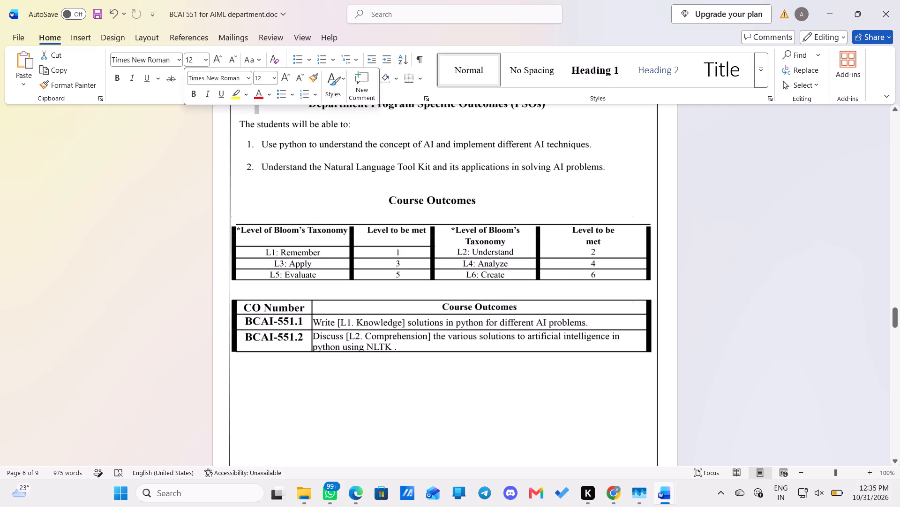
pyautogui.scroll(1, 239, 184)
pyautogui.scroll(-1, 251, 247)
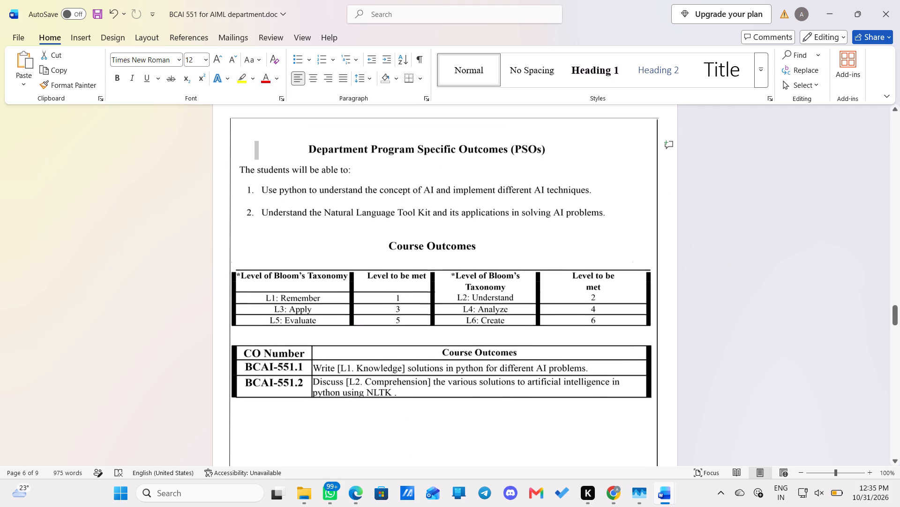
# Shrink the Program Specific Outcomes picture slightly from its upper-left corner so its left edge sits inside the drawn border line.
pyautogui.click(240, 175)
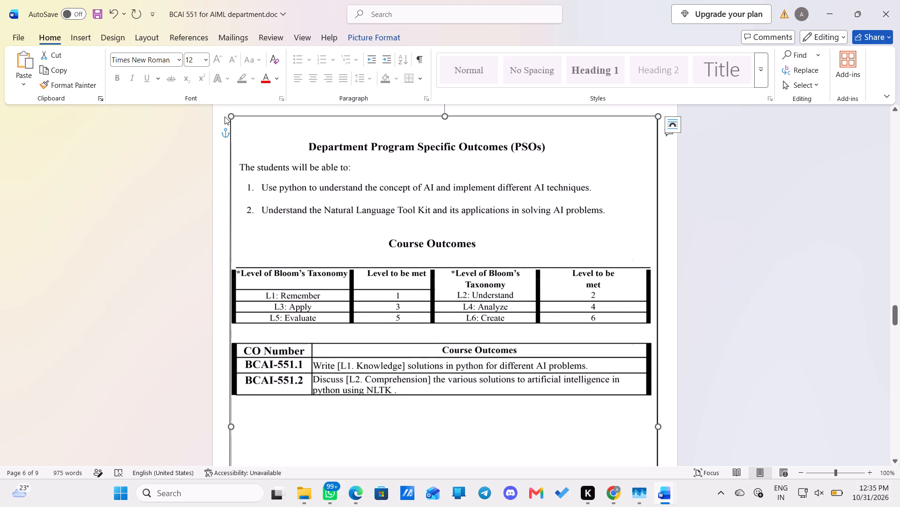
pyautogui.moveTo(228, 113); pyautogui.dragTo(241, 133)
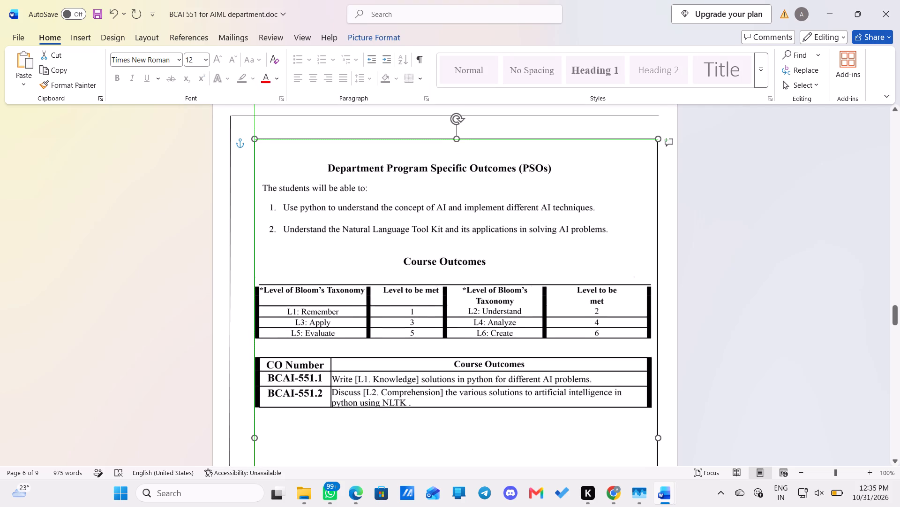
pyautogui.moveTo(241, 133); pyautogui.dragTo(234, 118)
pyautogui.moveTo(281, 152); pyautogui.dragTo(283, 138)
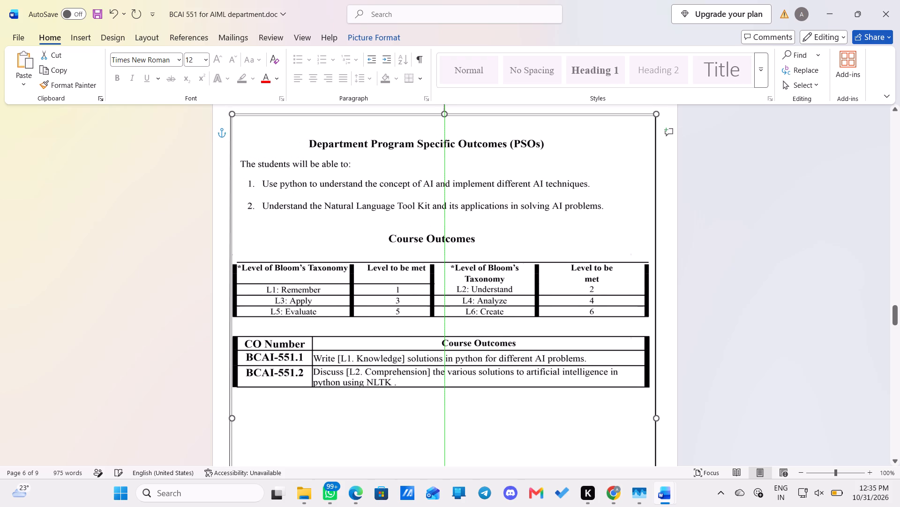
pyautogui.moveTo(283, 138); pyautogui.dragTo(281, 139)
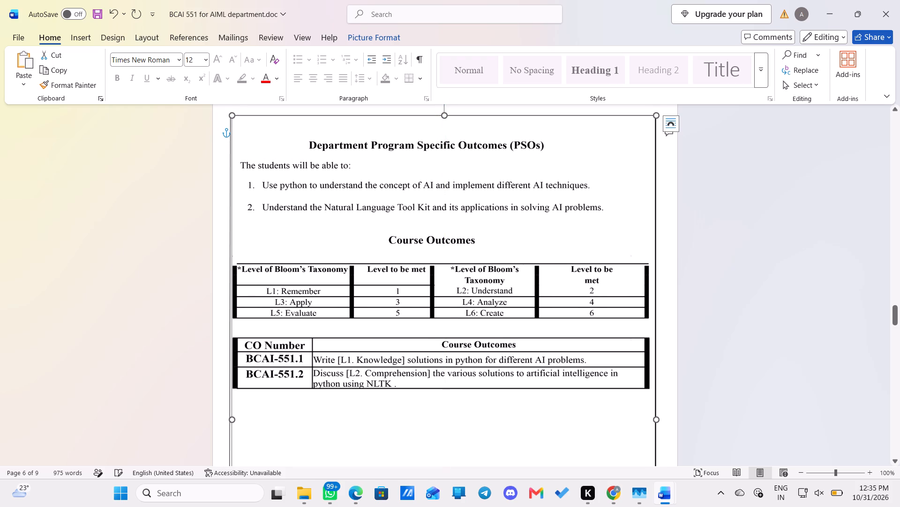
pyautogui.moveTo(232, 115); pyautogui.dragTo(239, 118)
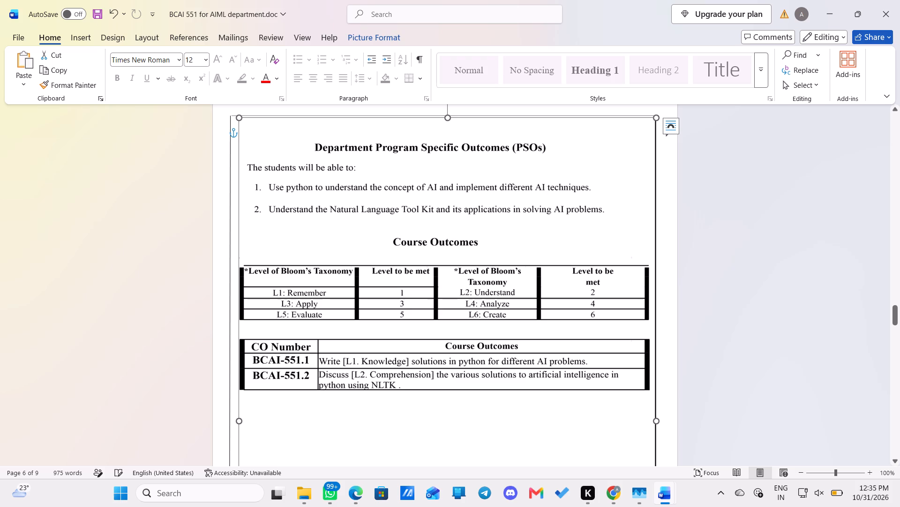
# Move the Program Specific Outcomes picture so its top and right edges line up with the page border.
pyautogui.click(171, 160)
pyautogui.moveTo(296, 215); pyautogui.dragTo(291, 214)
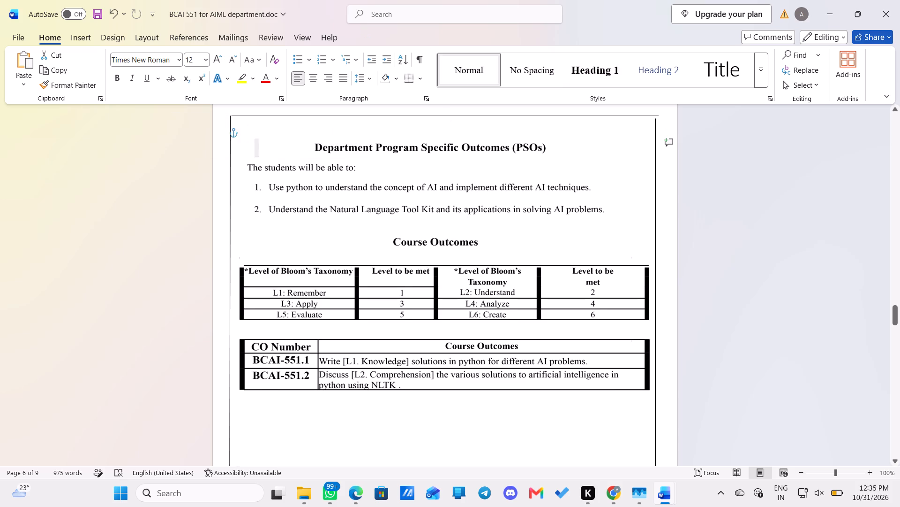
pyautogui.moveTo(291, 214); pyautogui.dragTo(291, 215)
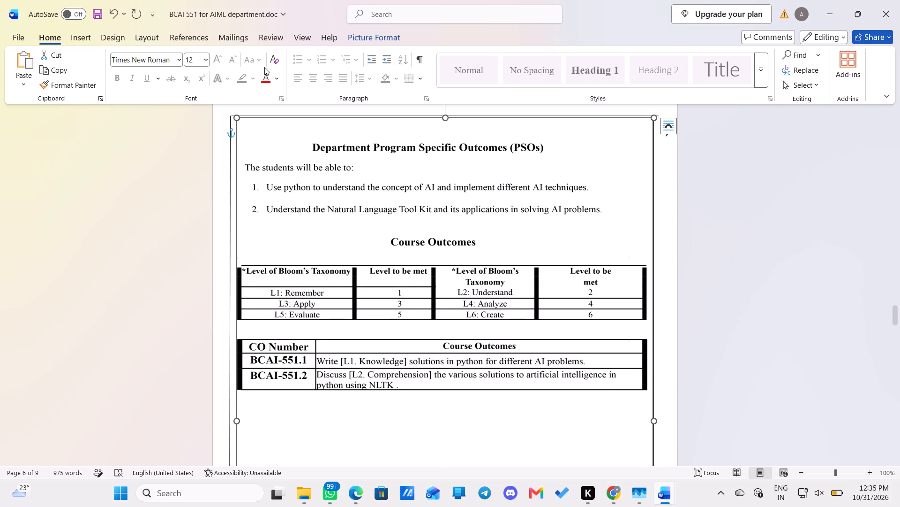
pyautogui.click(326, 166)
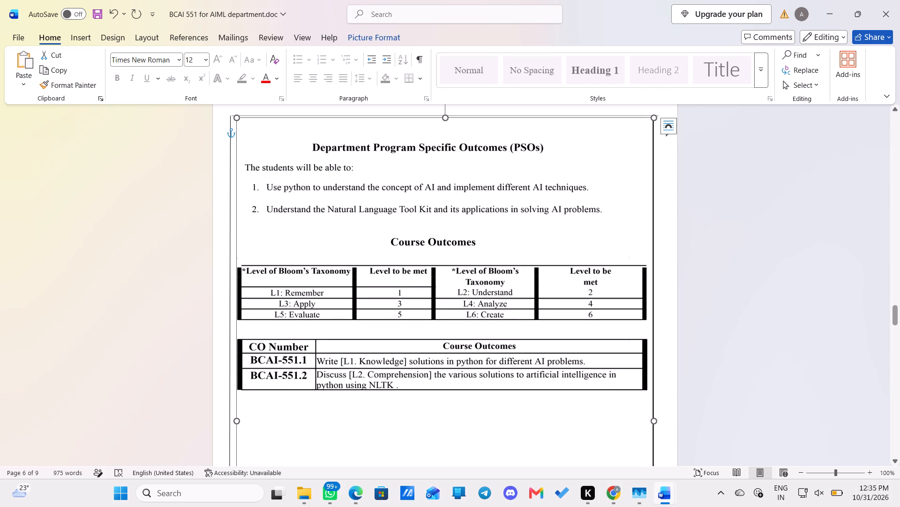
pyautogui.click(179, 204)
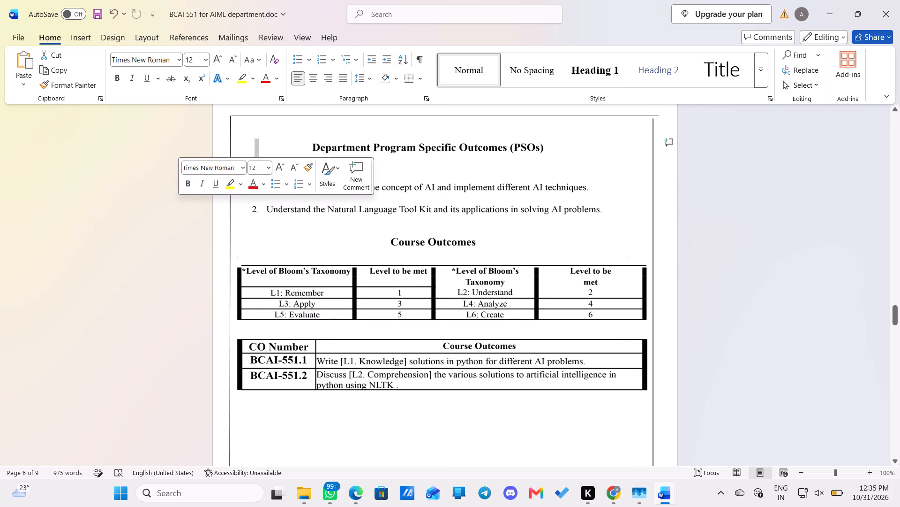
pyautogui.moveTo(580, 189); pyautogui.dragTo(585, 187)
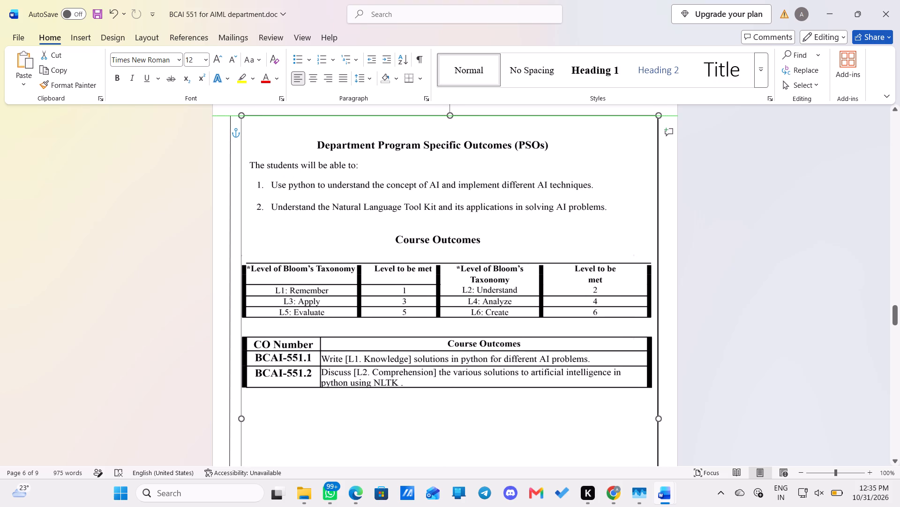
# Stretch the bottom edge of the Program Specific Outcomes picture down to the page's bottom border.
pyautogui.scroll(-3, 585, 187)
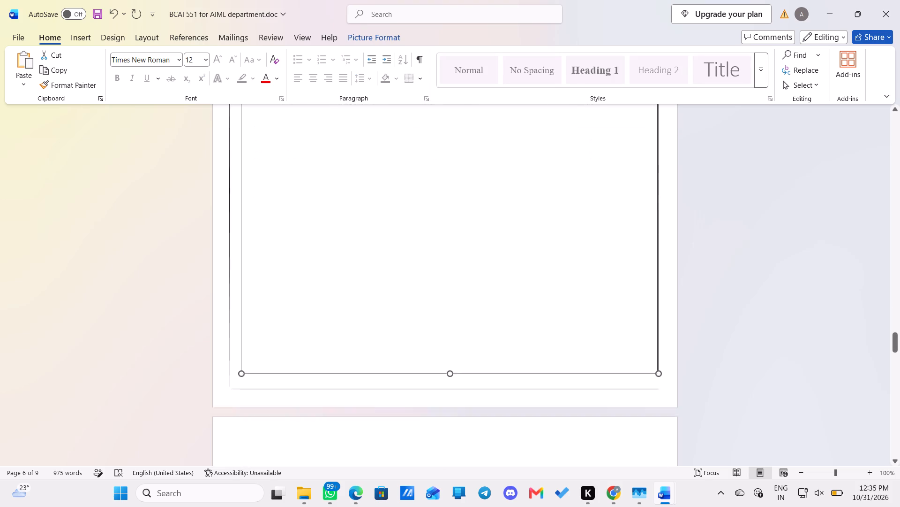
pyautogui.scroll(-1, 585, 187)
pyautogui.scroll(2, 585, 187)
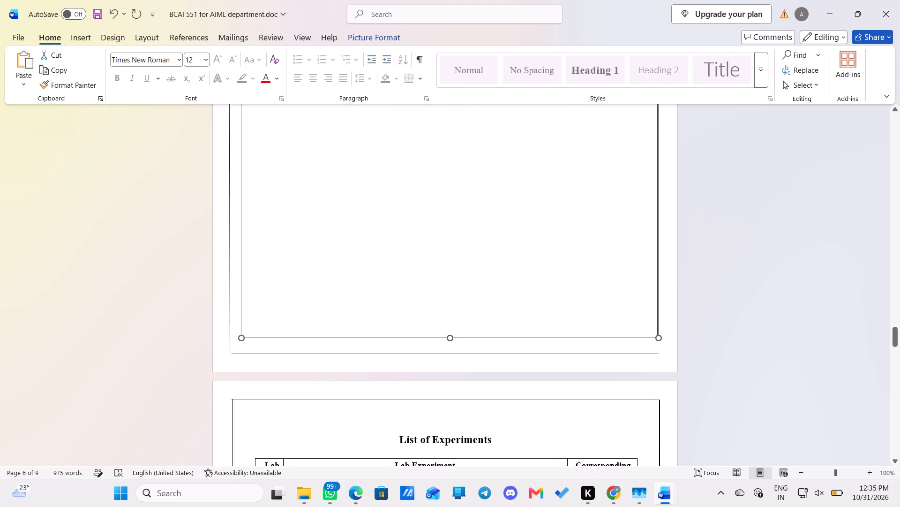
pyautogui.moveTo(451, 338); pyautogui.dragTo(451, 355)
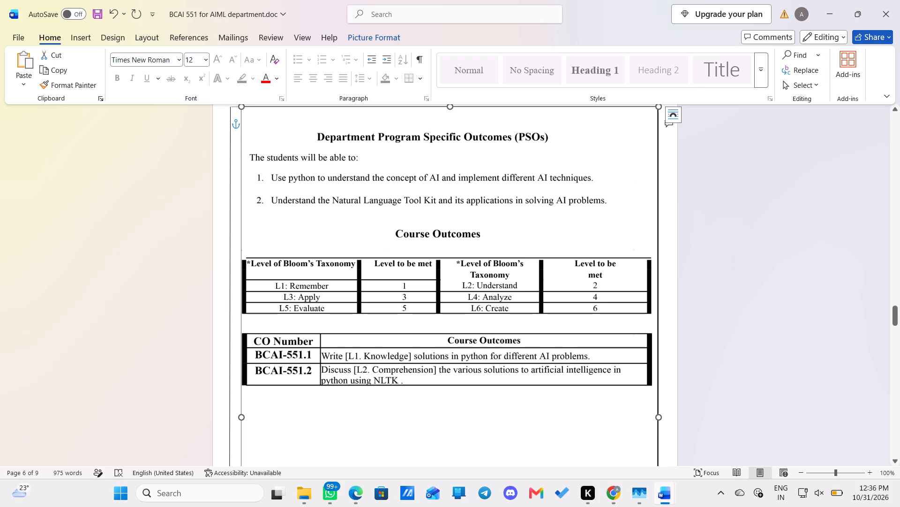
# Stretch the left edge of the Program Specific Outcomes picture out to the drawn left border line and deselect it.
pyautogui.moveTo(241, 420); pyautogui.dragTo(229, 420)
pyautogui.doubleClick(229, 420)
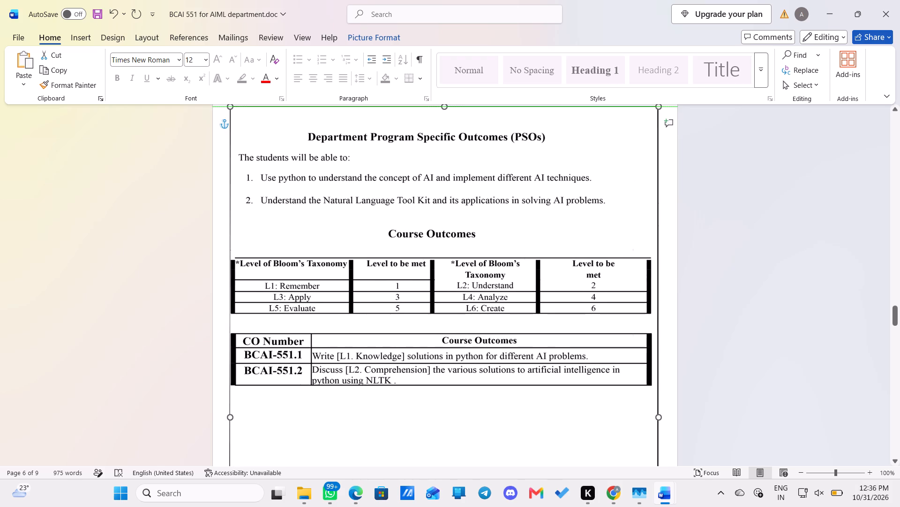
pyautogui.click(169, 344)
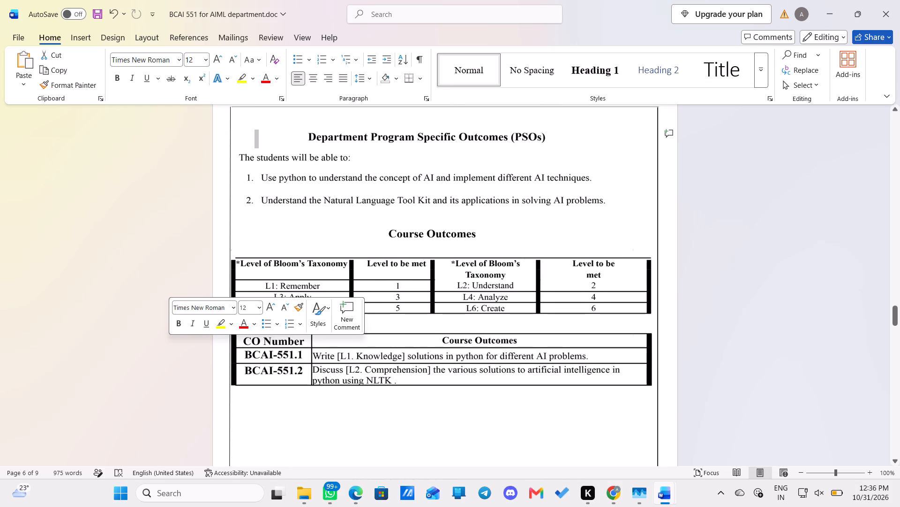
# Review the pages from the Course Outcomes through the List of Experiments and INDEX tables to the document's end.
pyautogui.scroll(1, 169, 344)
pyautogui.scroll(-3, 169, 344)
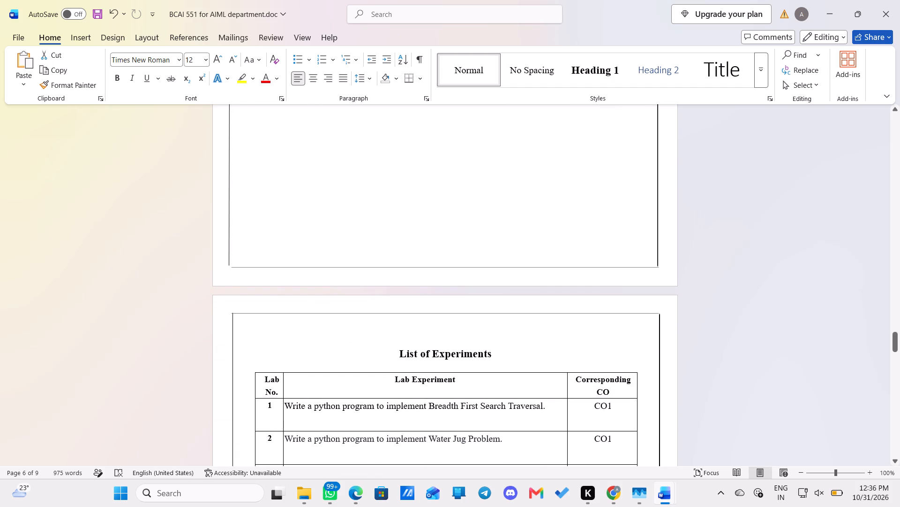
pyautogui.scroll(-1, 169, 344)
pyautogui.click(169, 344)
pyautogui.scroll(-2, 169, 344)
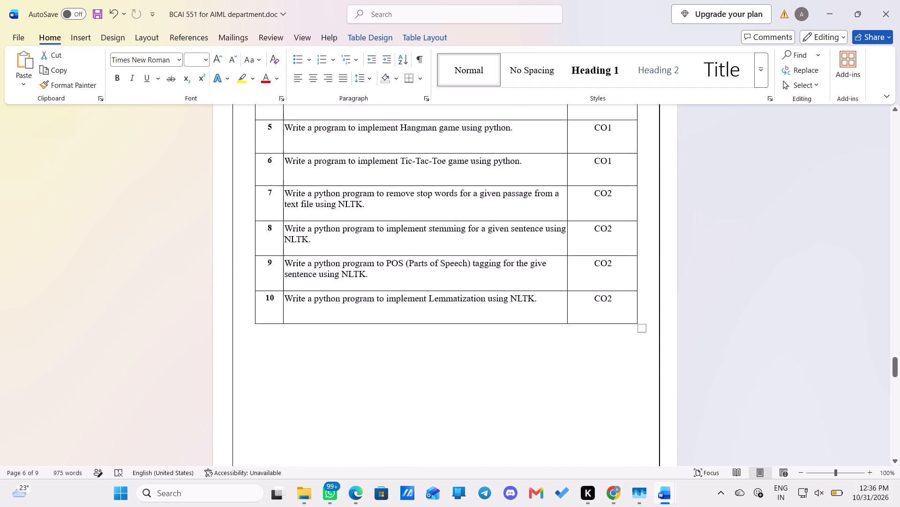
pyautogui.scroll(-6, 169, 344)
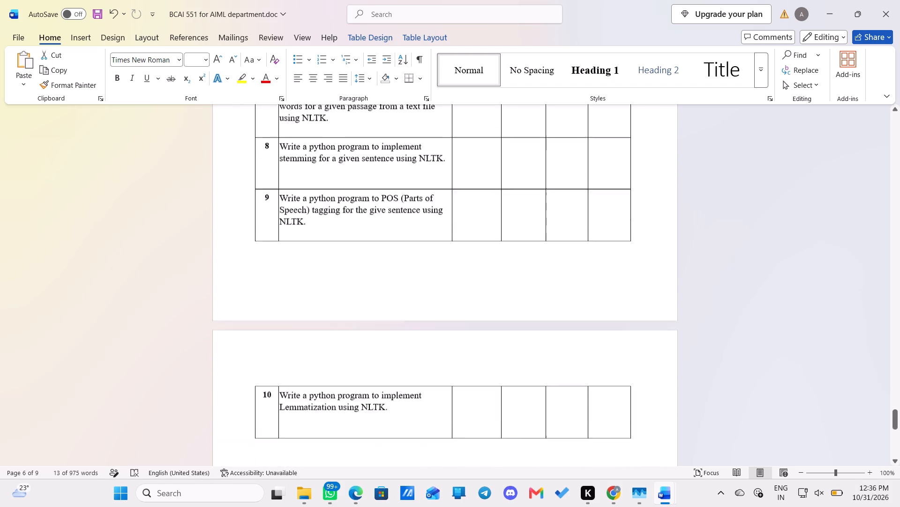
pyautogui.scroll(-7, 169, 344)
pyautogui.scroll(1, 169, 344)
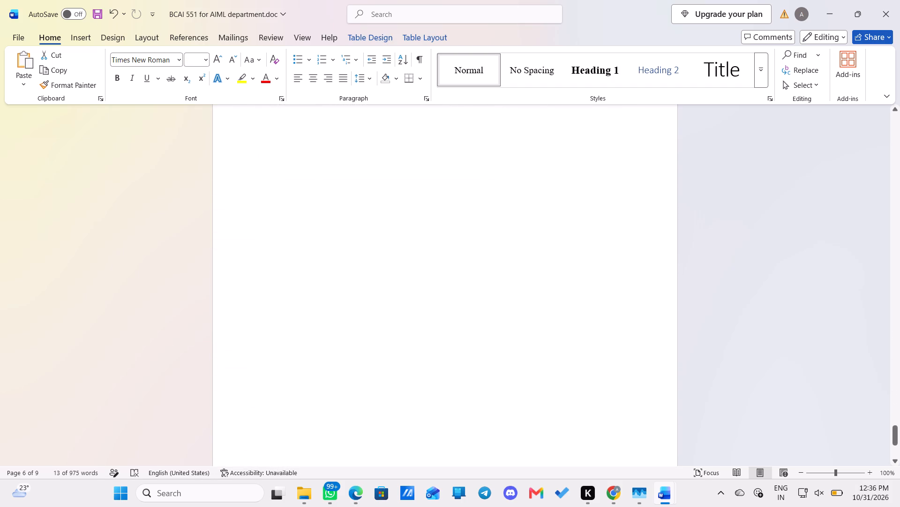
pyautogui.scroll(1, 169, 344)
pyautogui.scroll(-1, 169, 344)
pyautogui.scroll(1, 169, 344)
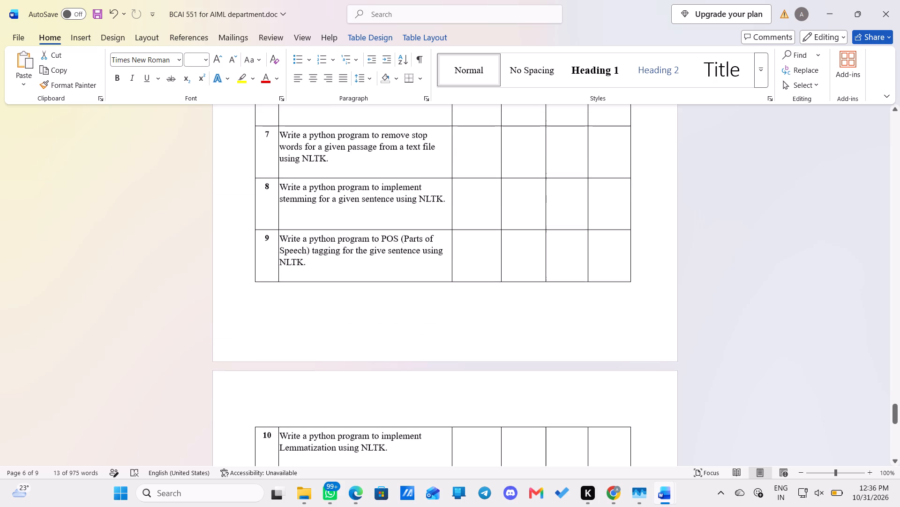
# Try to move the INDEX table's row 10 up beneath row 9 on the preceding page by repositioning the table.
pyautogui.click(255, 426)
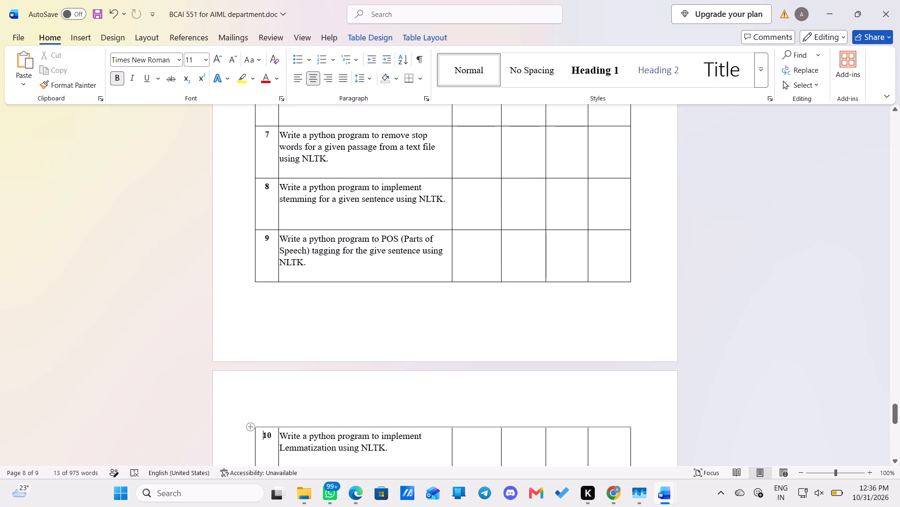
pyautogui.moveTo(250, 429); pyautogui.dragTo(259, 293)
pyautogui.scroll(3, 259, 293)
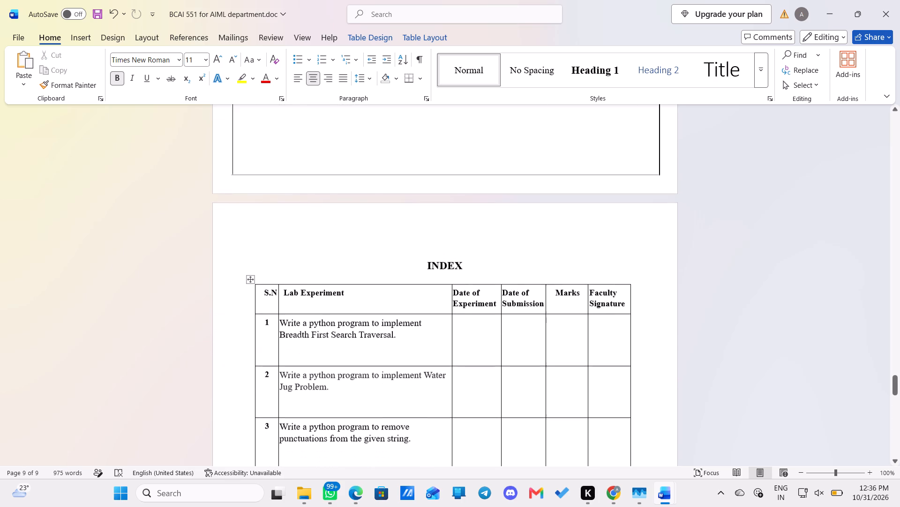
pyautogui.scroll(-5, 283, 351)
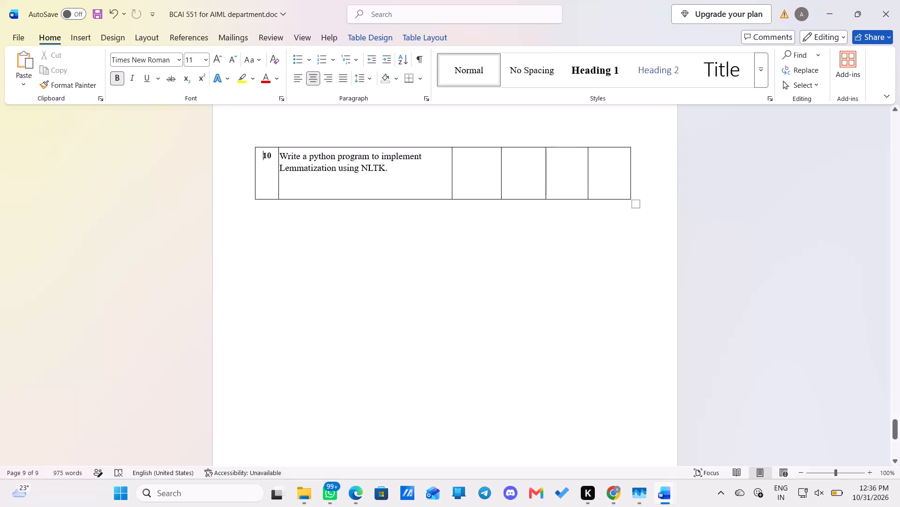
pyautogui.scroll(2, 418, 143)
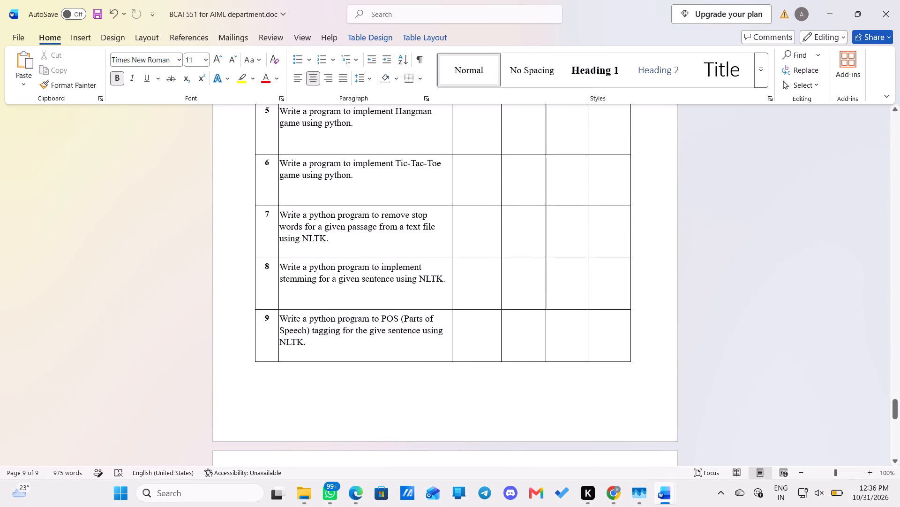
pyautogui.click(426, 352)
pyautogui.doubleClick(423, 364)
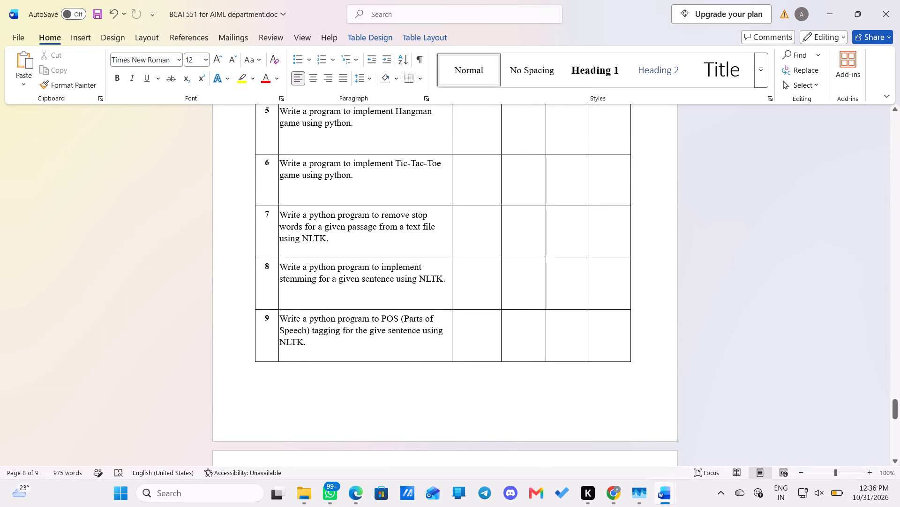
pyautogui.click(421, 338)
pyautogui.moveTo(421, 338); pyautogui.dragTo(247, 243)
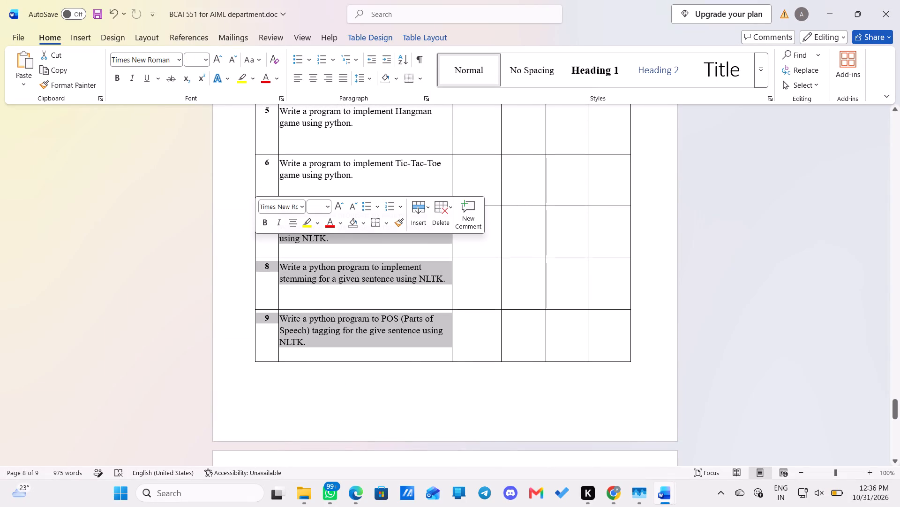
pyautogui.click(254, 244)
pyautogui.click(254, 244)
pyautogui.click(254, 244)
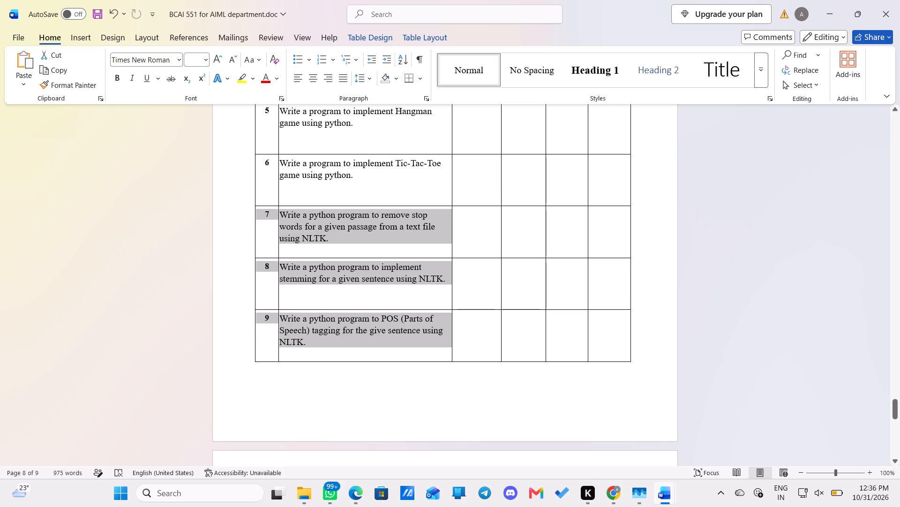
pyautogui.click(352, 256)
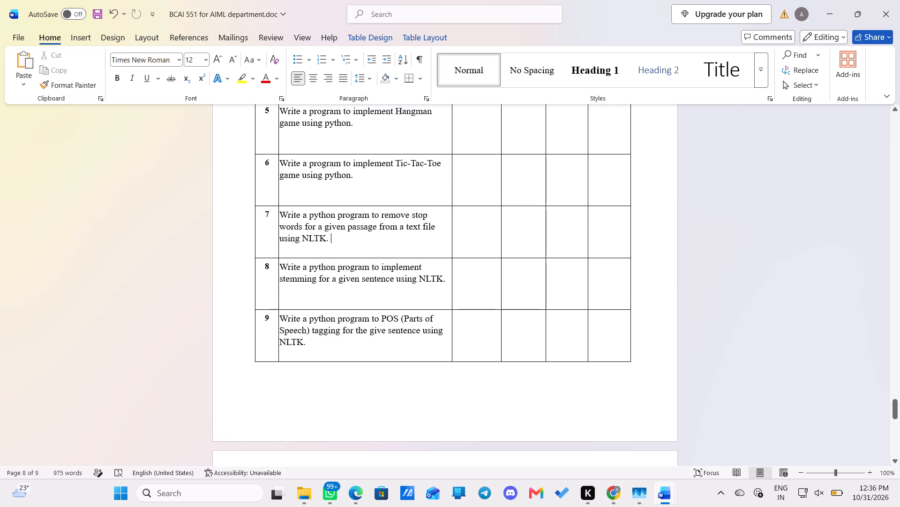
# Reduce the heights of INDEX table rows 6 to 9 close to their text so row 10 fits on the same page.
pyautogui.moveTo(483, 259); pyautogui.dragTo(485, 250)
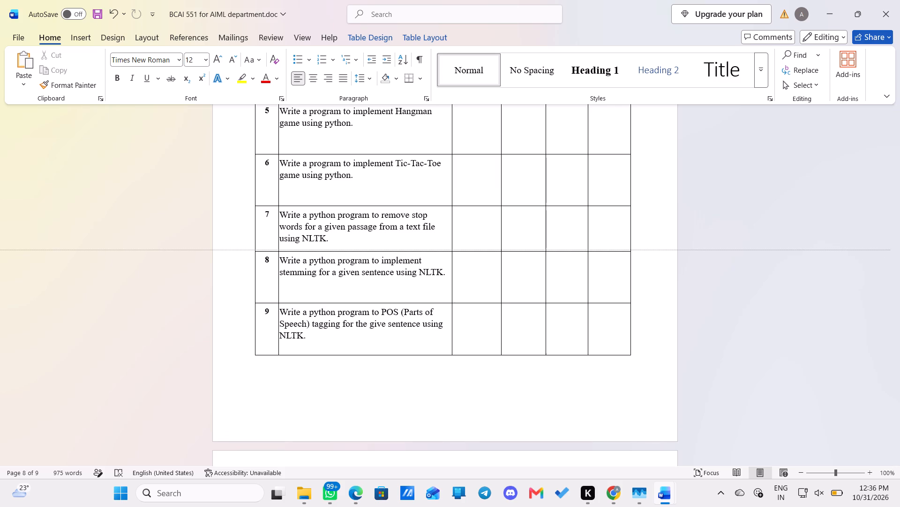
pyautogui.moveTo(485, 250); pyautogui.dragTo(485, 247)
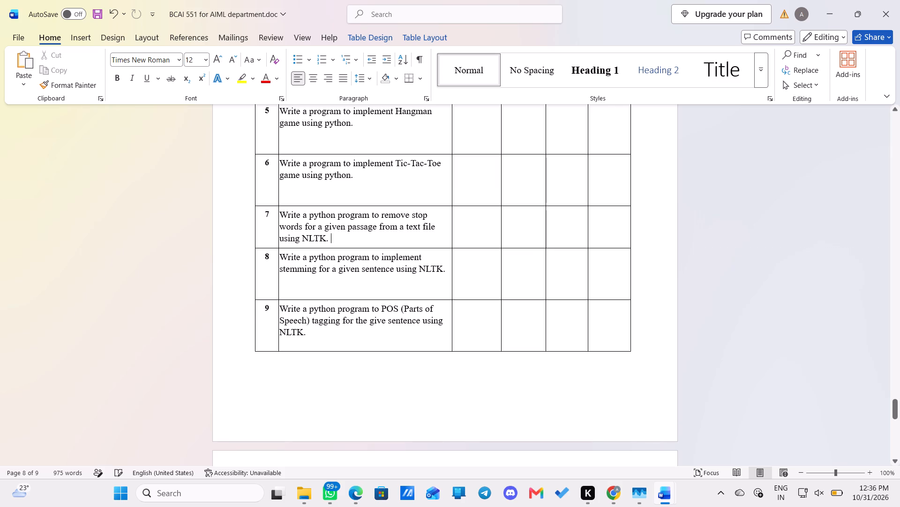
pyautogui.moveTo(481, 300); pyautogui.dragTo(484, 281)
pyautogui.click(480, 330)
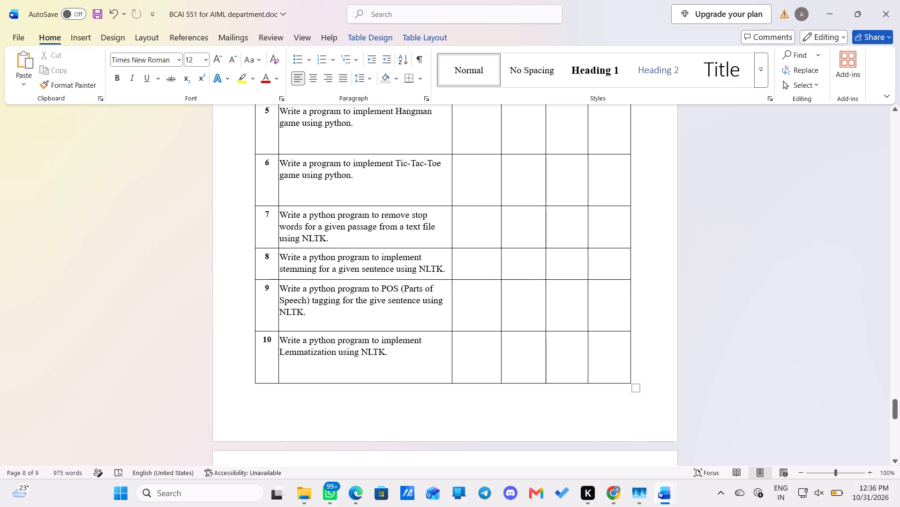
pyautogui.click(479, 332)
pyautogui.moveTo(479, 332); pyautogui.dragTo(483, 320)
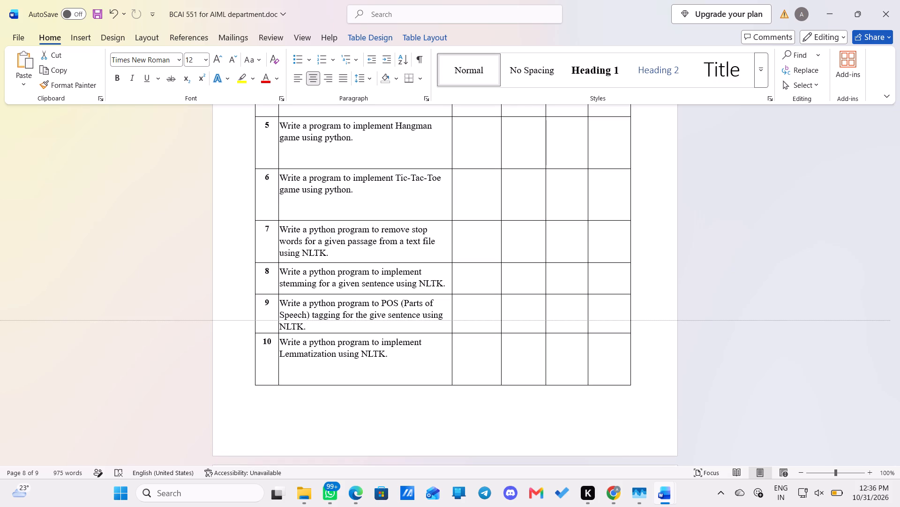
pyautogui.moveTo(483, 320); pyautogui.dragTo(483, 322)
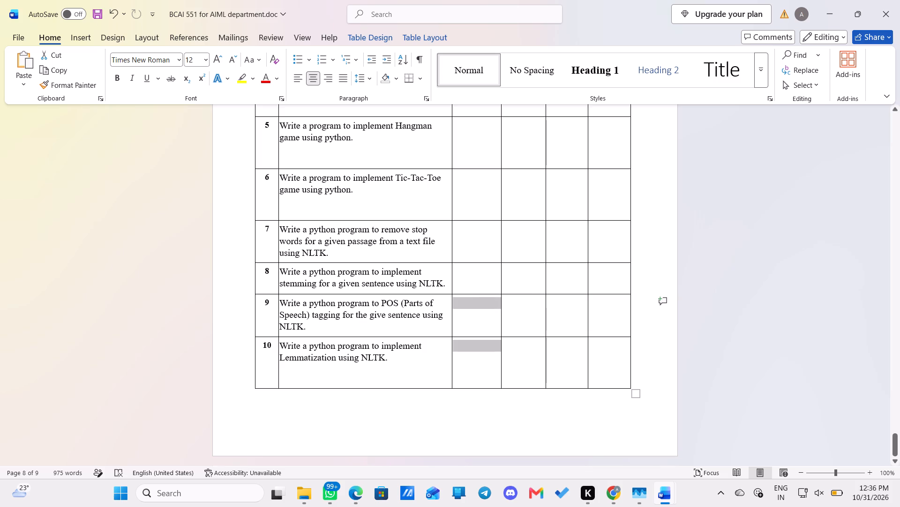
pyautogui.click(448, 223)
pyautogui.moveTo(448, 223); pyautogui.dragTo(448, 210)
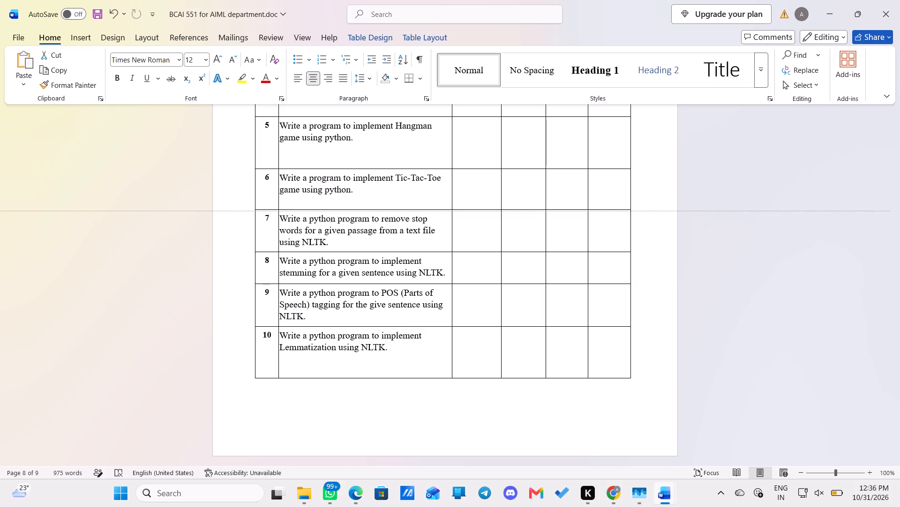
pyautogui.moveTo(448, 210); pyautogui.dragTo(446, 204)
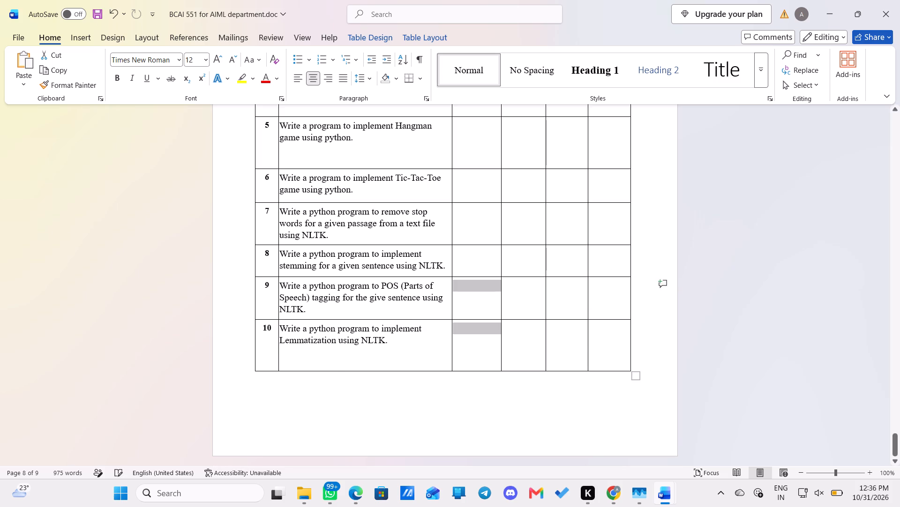
# Reduce the heights of rows 1 and 2 in the INDEX table, leaving a small gap below their text.
pyautogui.scroll(3, 439, 206)
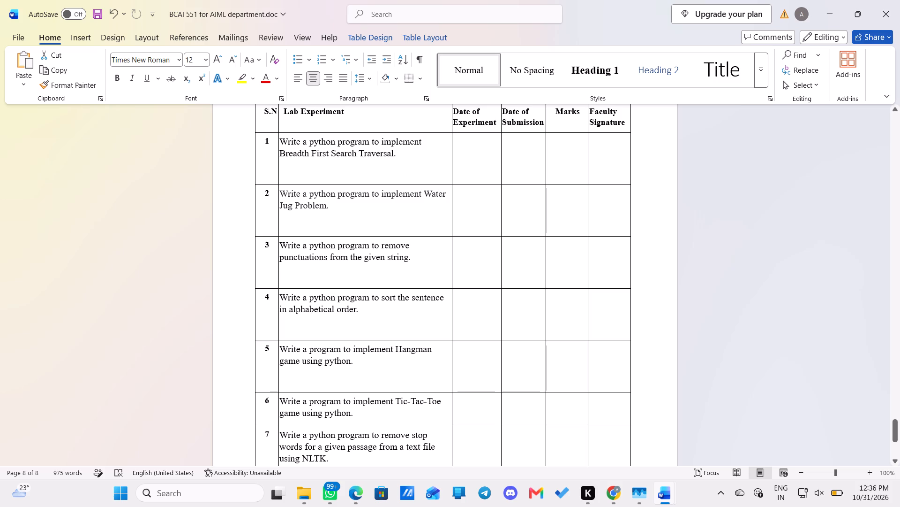
pyautogui.scroll(-1, 430, 258)
pyautogui.scroll(2, 430, 258)
pyautogui.moveTo(445, 203); pyautogui.dragTo(445, 192)
pyautogui.click(442, 242)
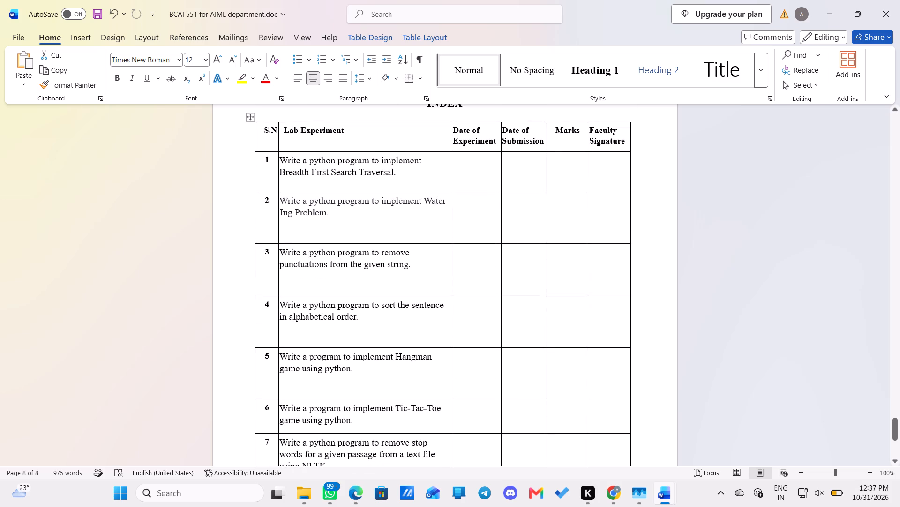
pyautogui.moveTo(444, 244); pyautogui.dragTo(446, 229)
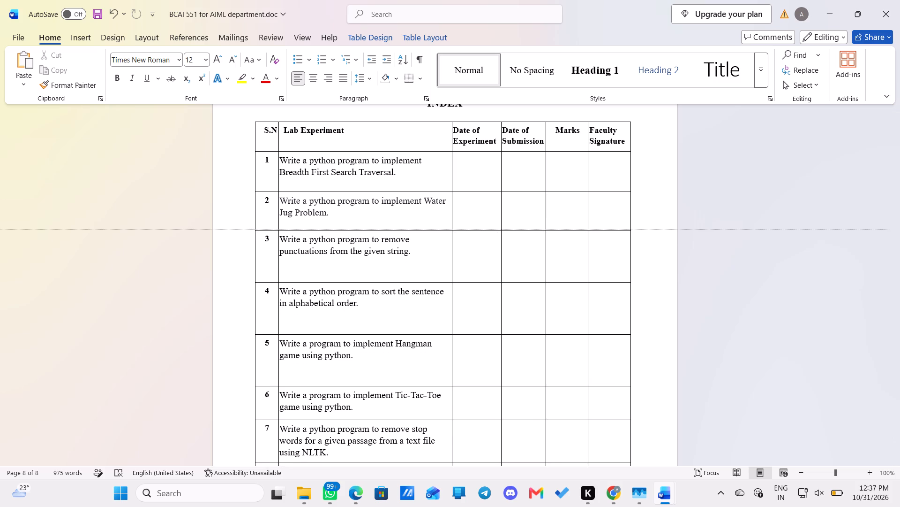
pyautogui.moveTo(446, 229); pyautogui.dragTo(445, 229)
# Reduce the heights of INDEX table rows 3, 4 and 5 to roughly match the rows above.
pyautogui.click(445, 283)
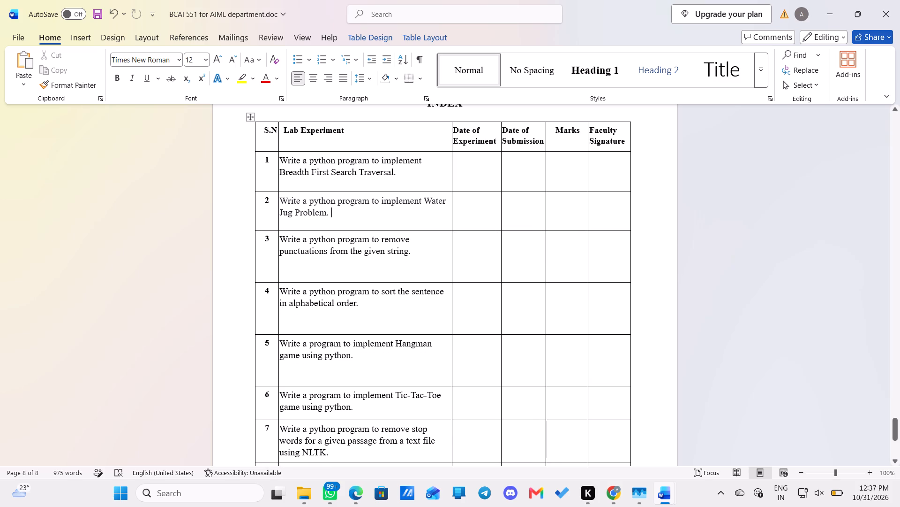
pyautogui.moveTo(445, 283); pyautogui.dragTo(445, 269)
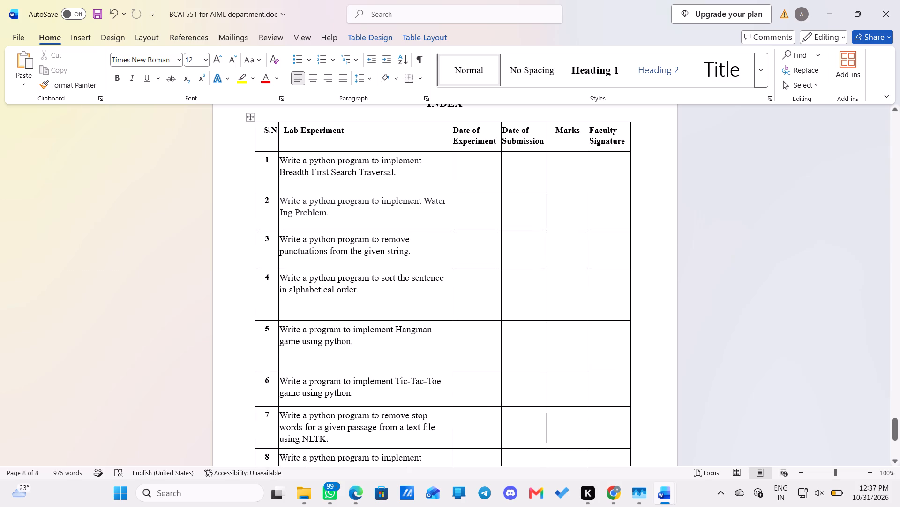
pyautogui.click(448, 320)
pyautogui.moveTo(448, 321); pyautogui.dragTo(448, 305)
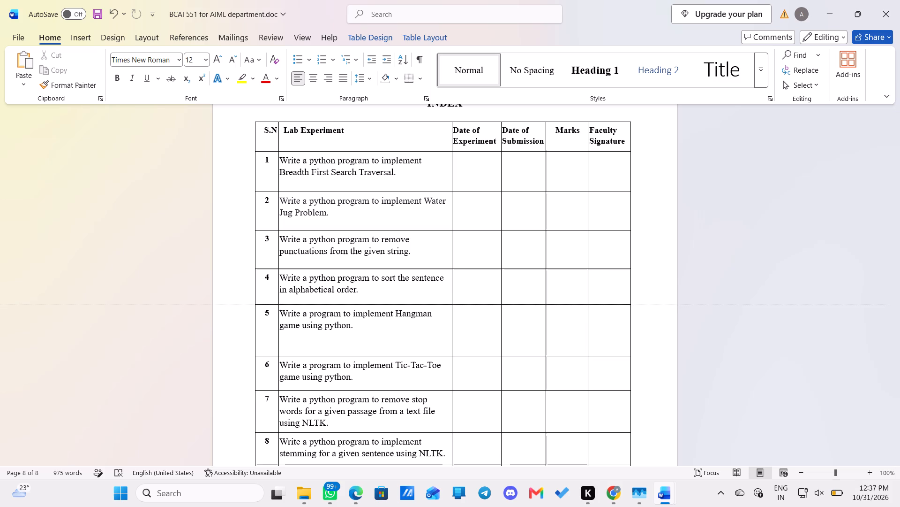
pyautogui.moveTo(448, 305); pyautogui.dragTo(448, 304)
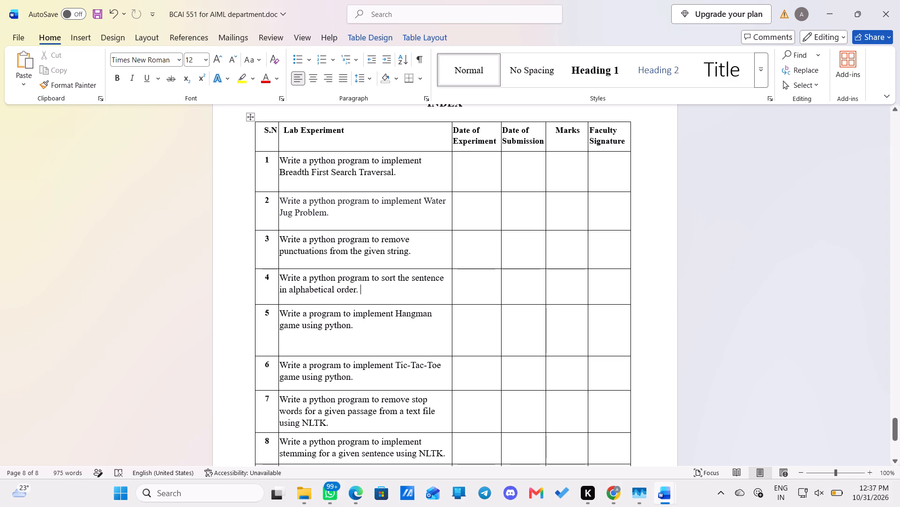
pyautogui.click(448, 355)
pyautogui.moveTo(444, 356); pyautogui.dragTo(444, 341)
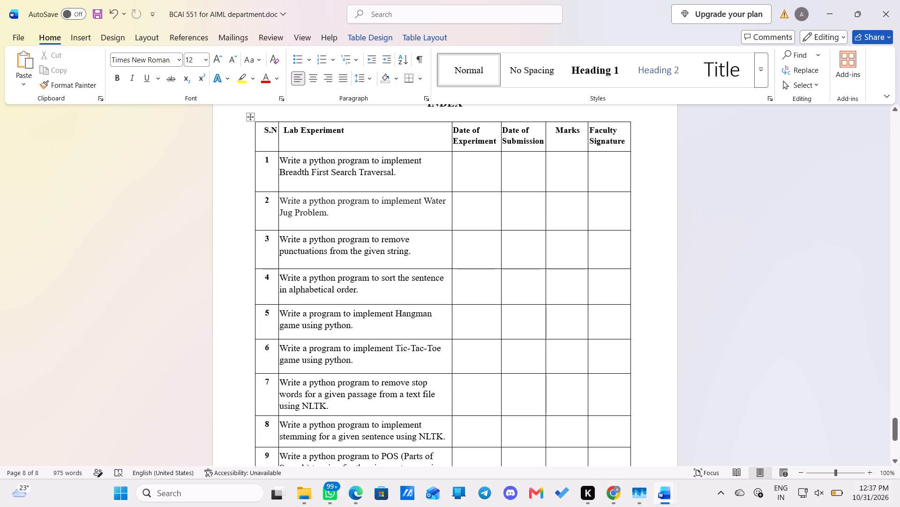
# Even out the INDEX table by making rows 6 and 8 slightly taller and row 7 slightly shorter.
pyautogui.click(446, 371)
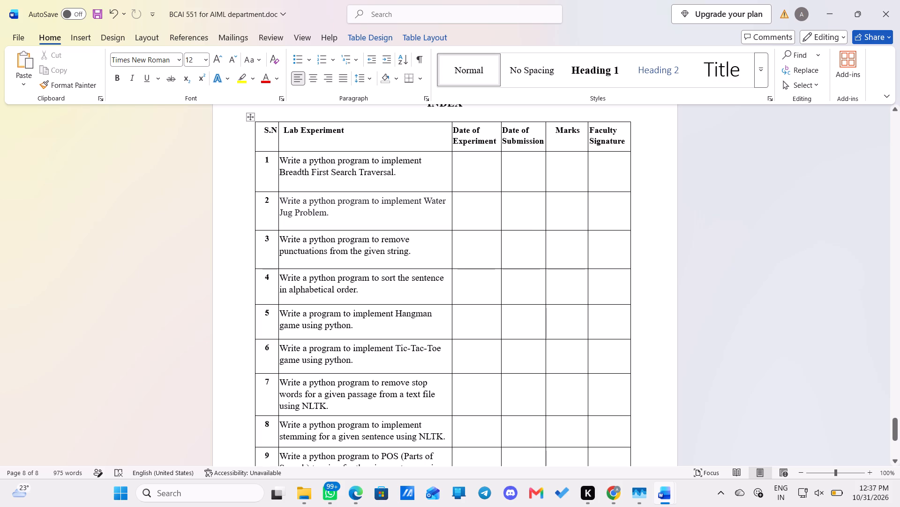
pyautogui.click(446, 376)
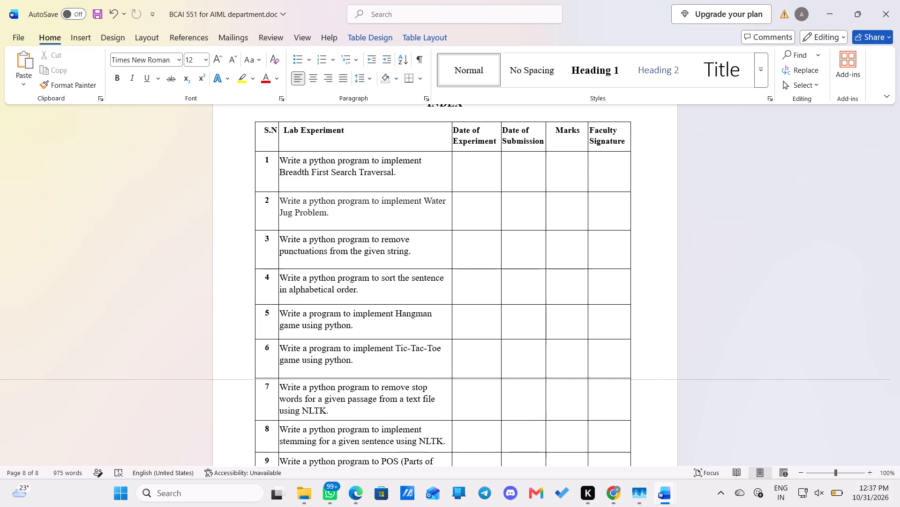
pyautogui.click(448, 421)
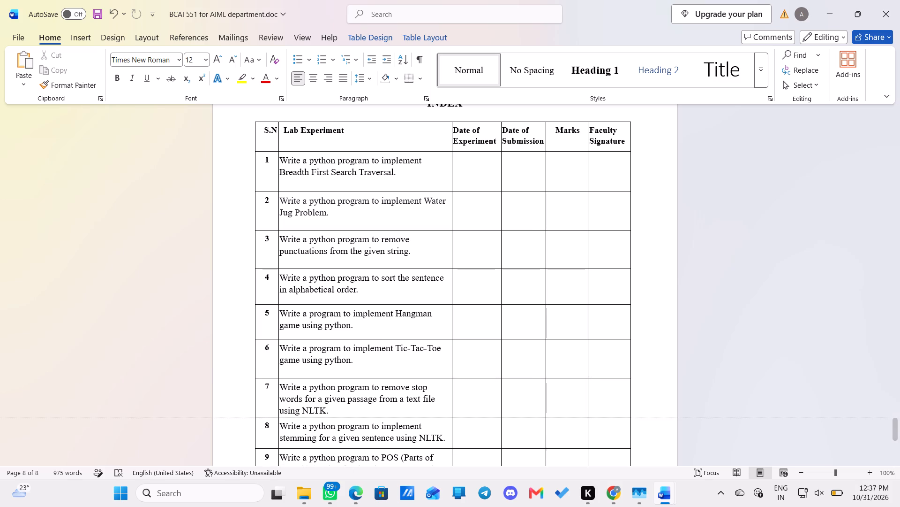
pyautogui.scroll(-1, 448, 418)
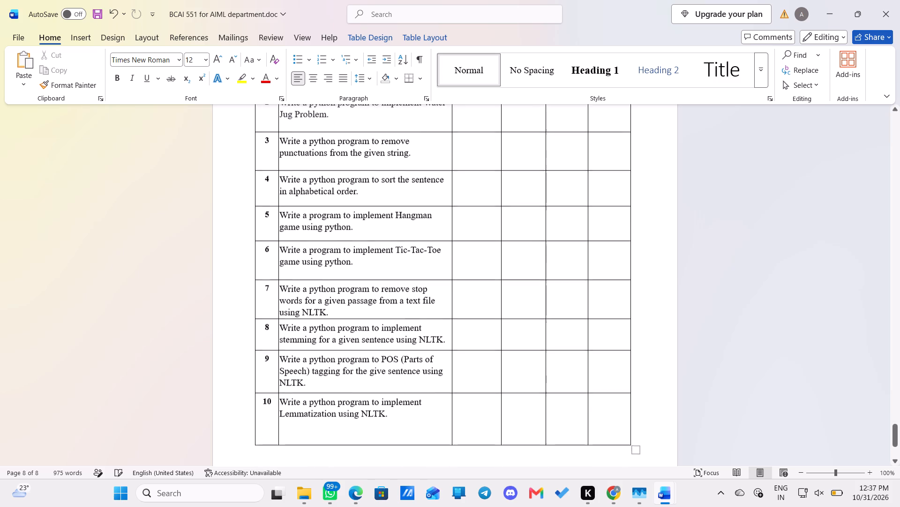
pyautogui.moveTo(445, 351); pyautogui.dragTo(445, 355)
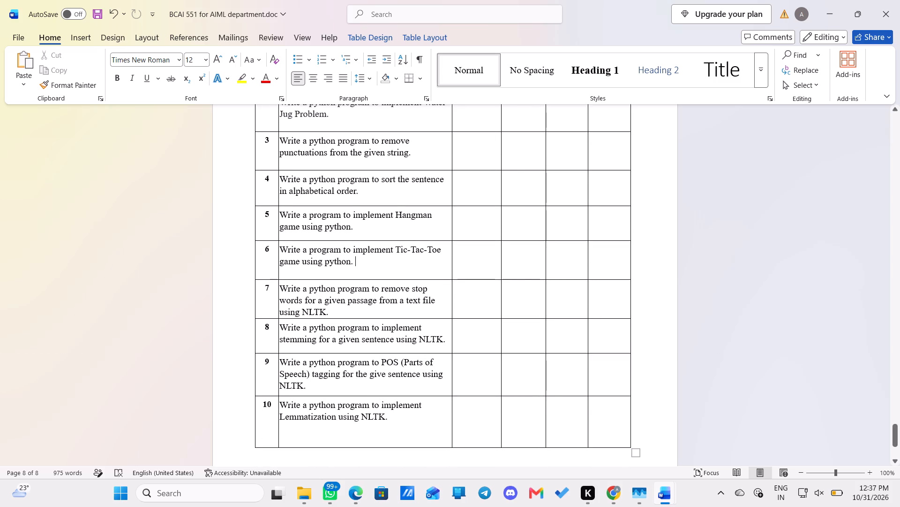
# Examine the finished INDEX table, the page space below it, and the preceding List of Experiments and program outcomes pages.
pyautogui.click(447, 397)
pyautogui.scroll(-5, 443, 446)
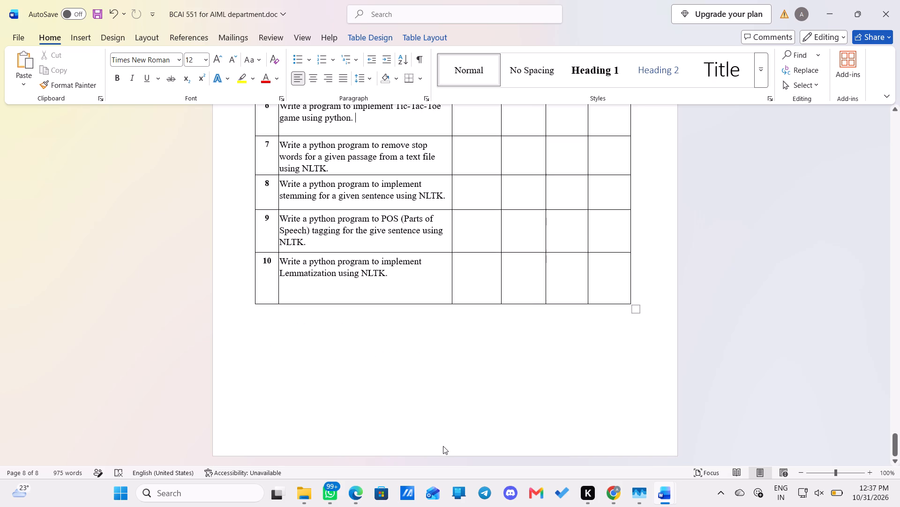
pyautogui.scroll(-6, 443, 446)
pyautogui.scroll(4, 443, 446)
pyautogui.scroll(3, 349, 230)
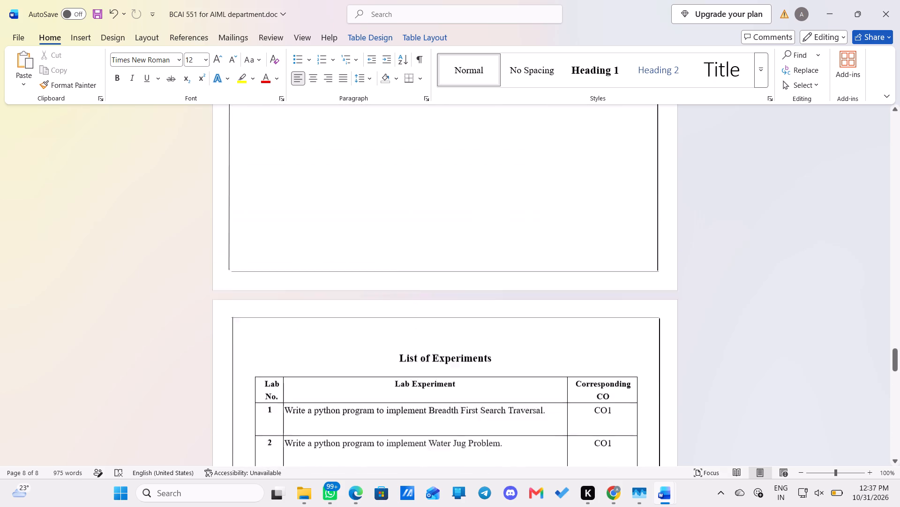
pyautogui.scroll(3, 349, 230)
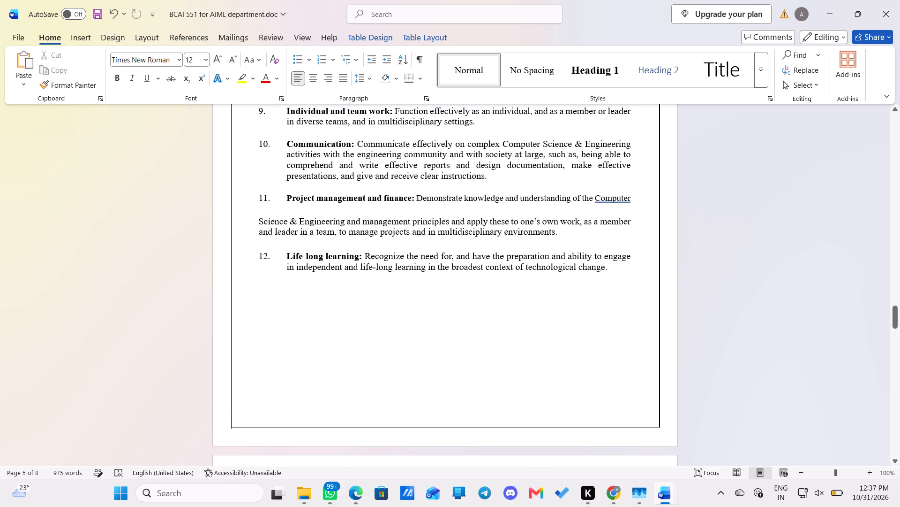
# Save the document in the Downloads folder as a Word Document named BCAI 551 for AIML department.
pyautogui.click(28, 34)
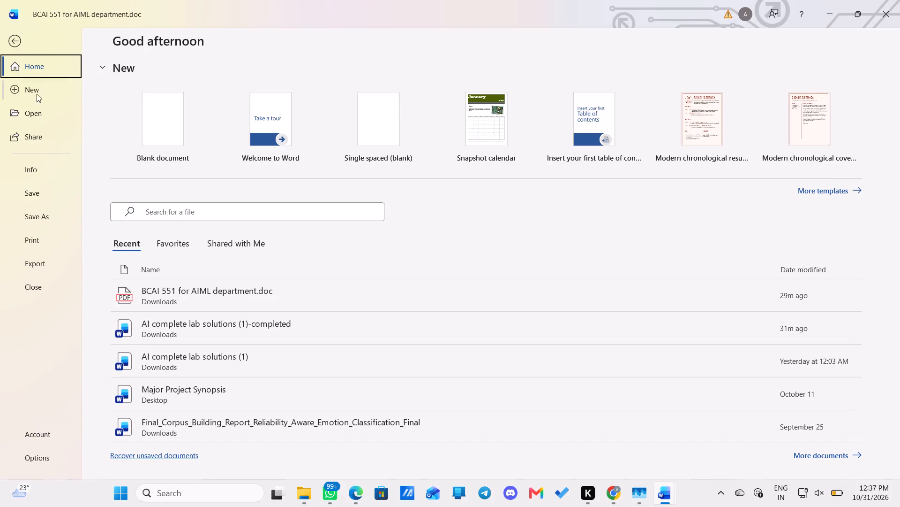
pyautogui.click(42, 220)
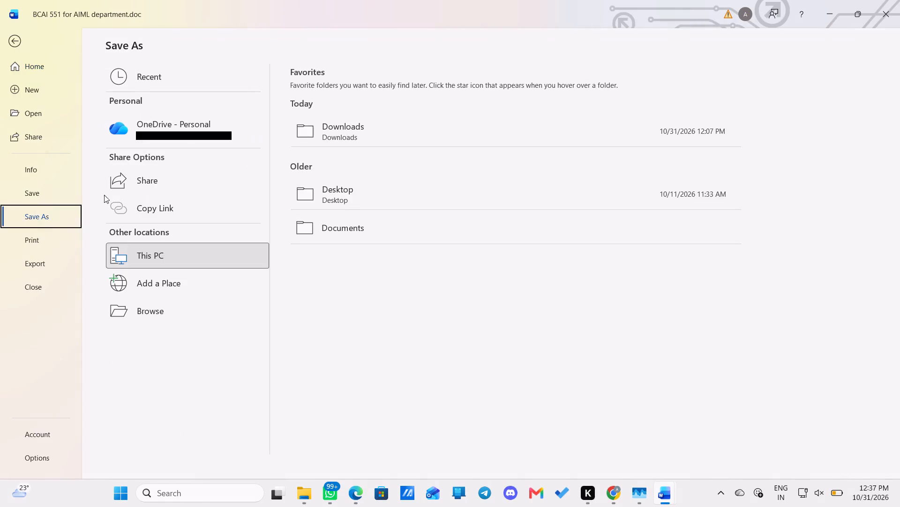
pyautogui.doubleClick(165, 309)
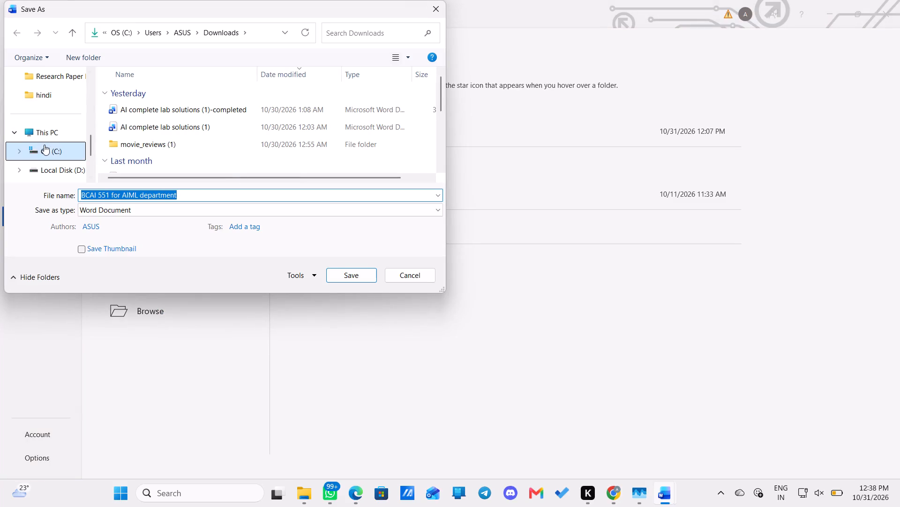
pyautogui.scroll(-1, 48, 152)
pyautogui.scroll(1, 48, 107)
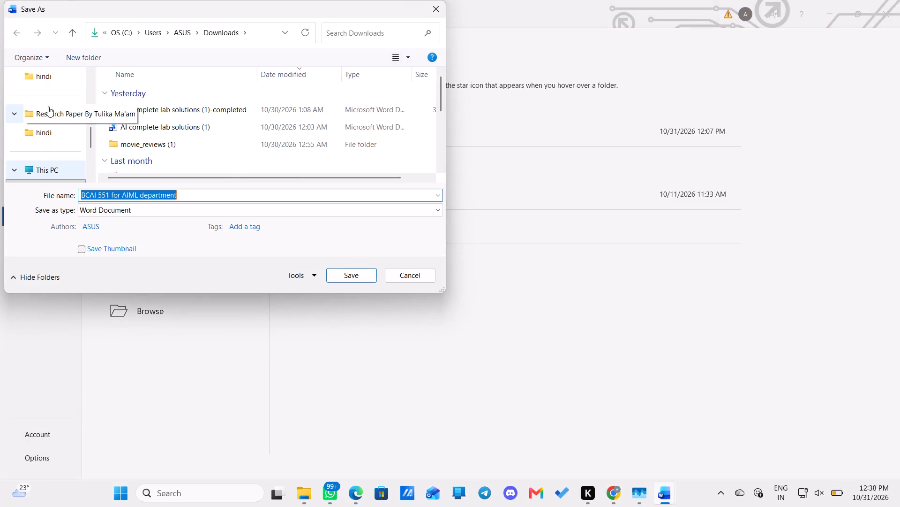
pyautogui.scroll(2, 48, 107)
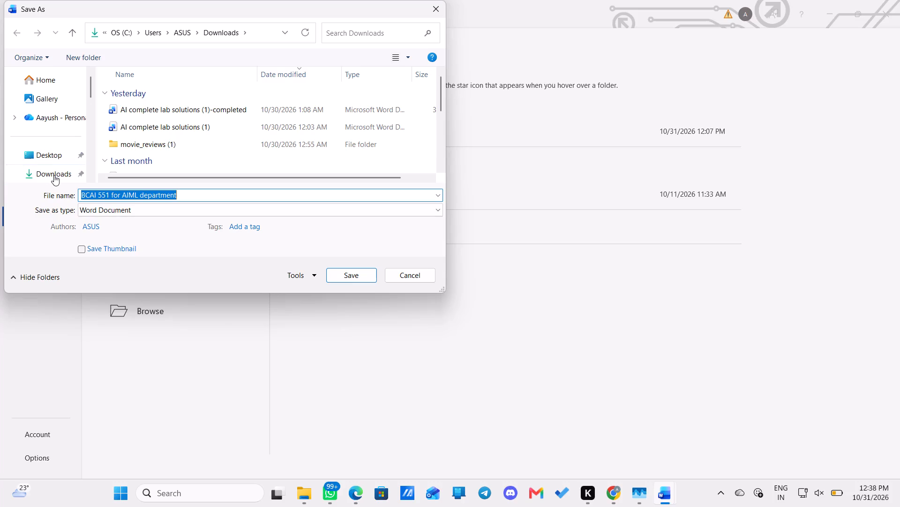
pyautogui.click(54, 175)
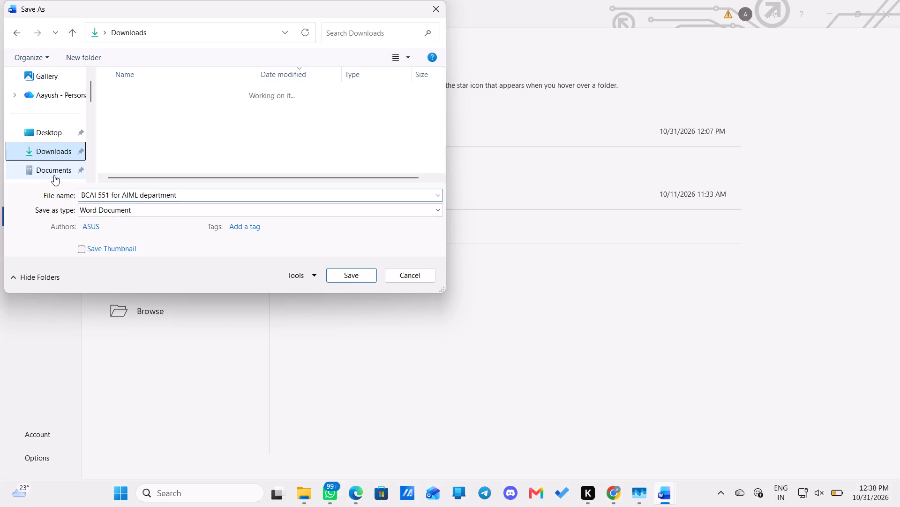
pyautogui.click(344, 271)
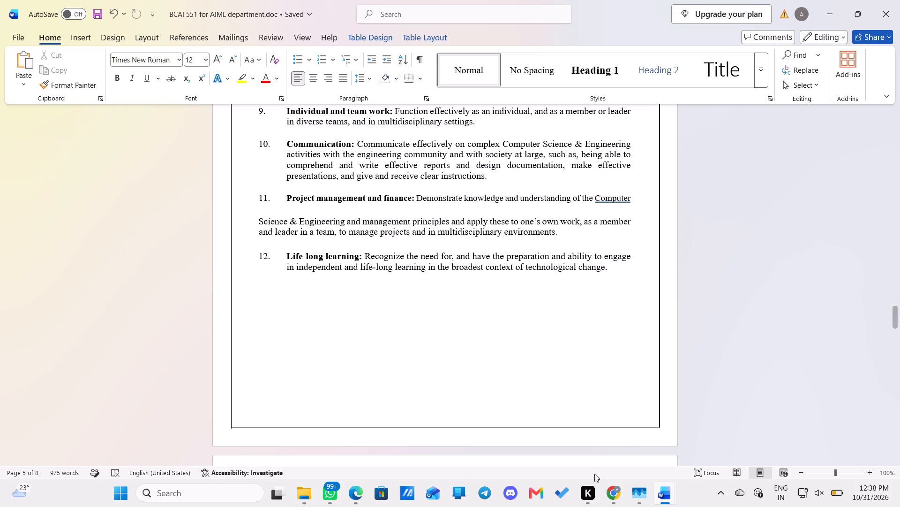
# Review the saved document's earlier pages, checking the layout of the cover page, Table of Contents and Department Vision Statement.
pyautogui.click(599, 337)
pyautogui.scroll(20, 599, 337)
pyautogui.scroll(12, 599, 337)
pyautogui.scroll(-5, 599, 337)
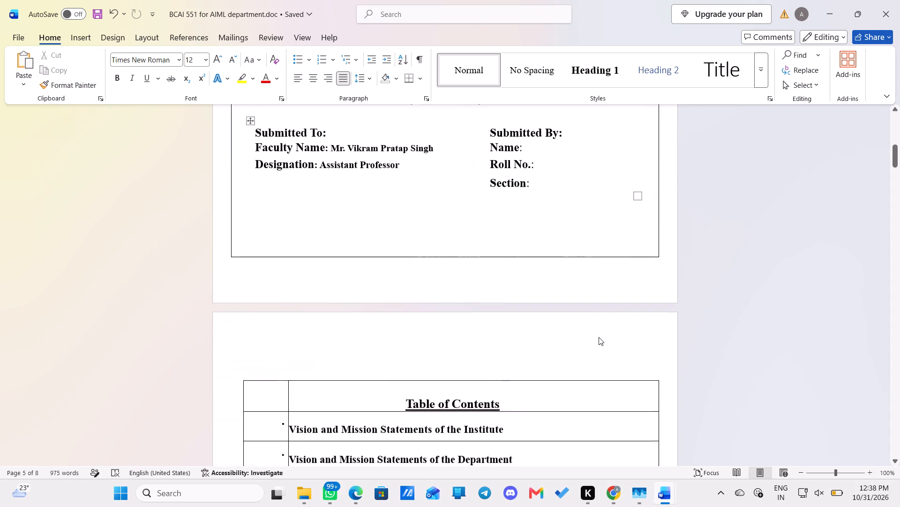
pyautogui.scroll(-1, 599, 337)
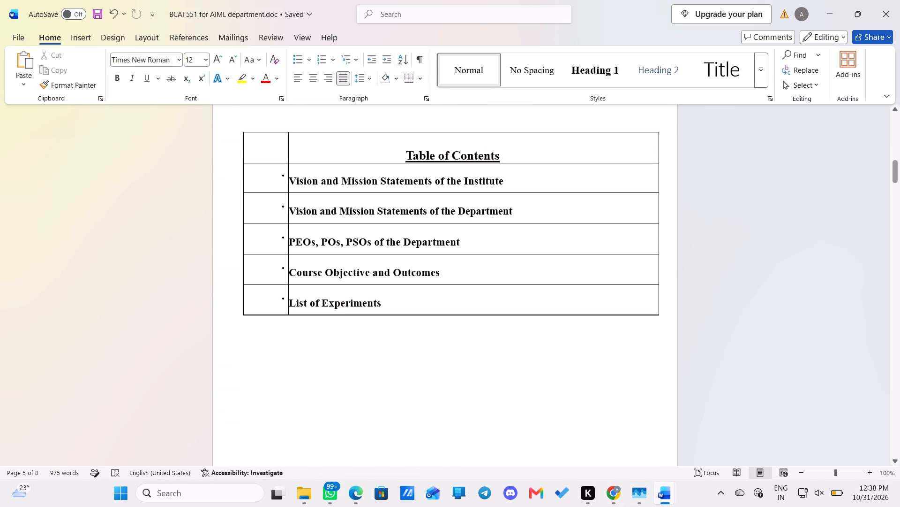
pyautogui.scroll(3, 559, 368)
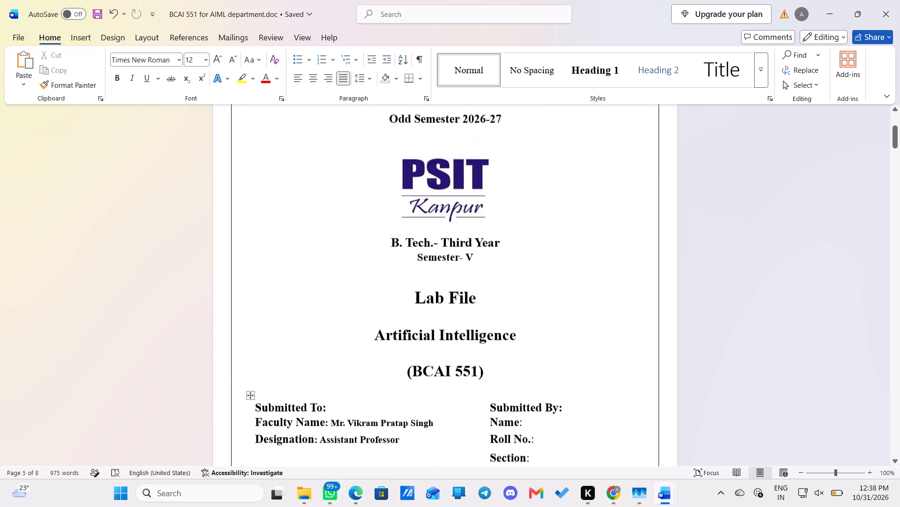
pyautogui.scroll(-9, 559, 368)
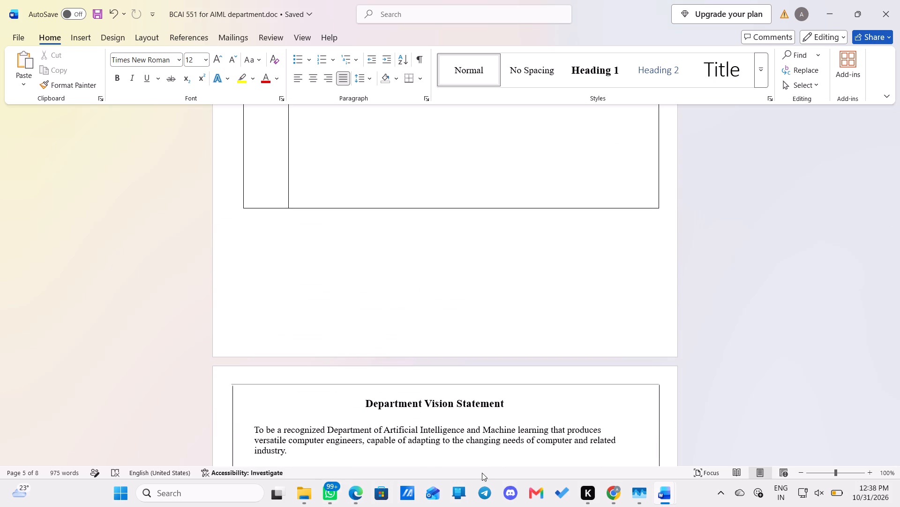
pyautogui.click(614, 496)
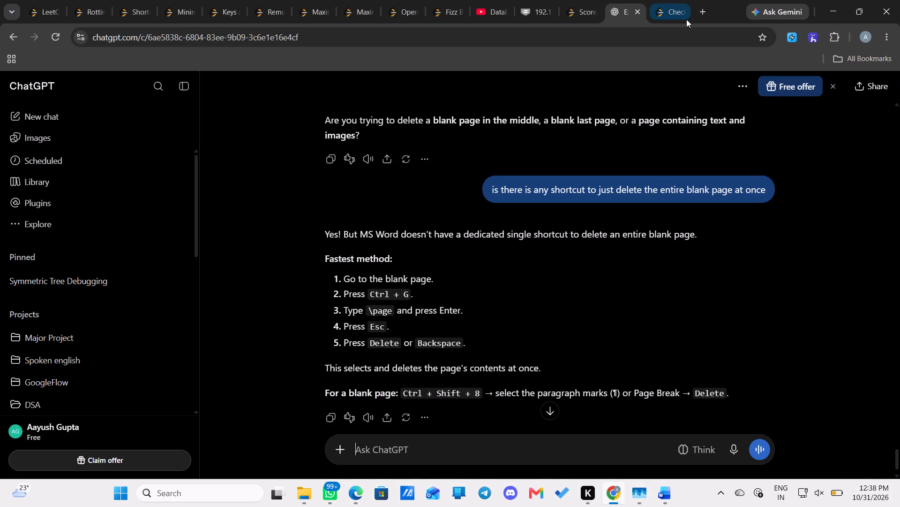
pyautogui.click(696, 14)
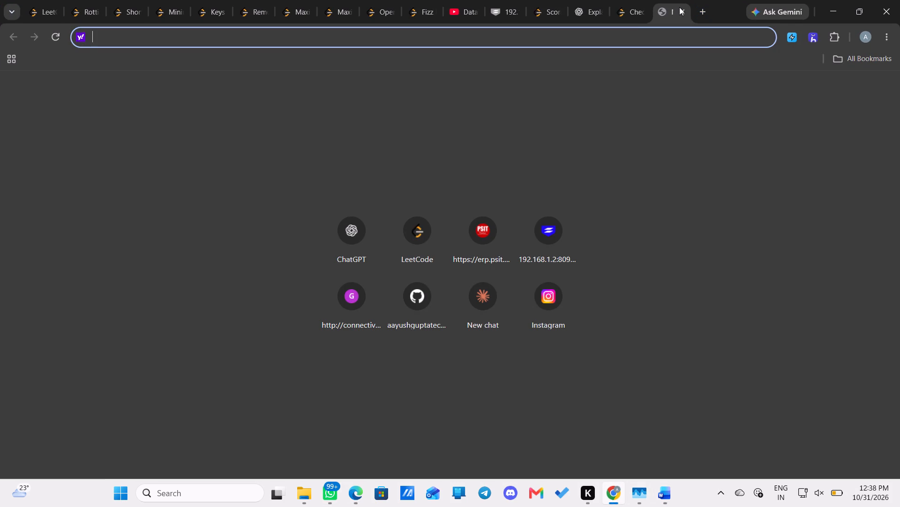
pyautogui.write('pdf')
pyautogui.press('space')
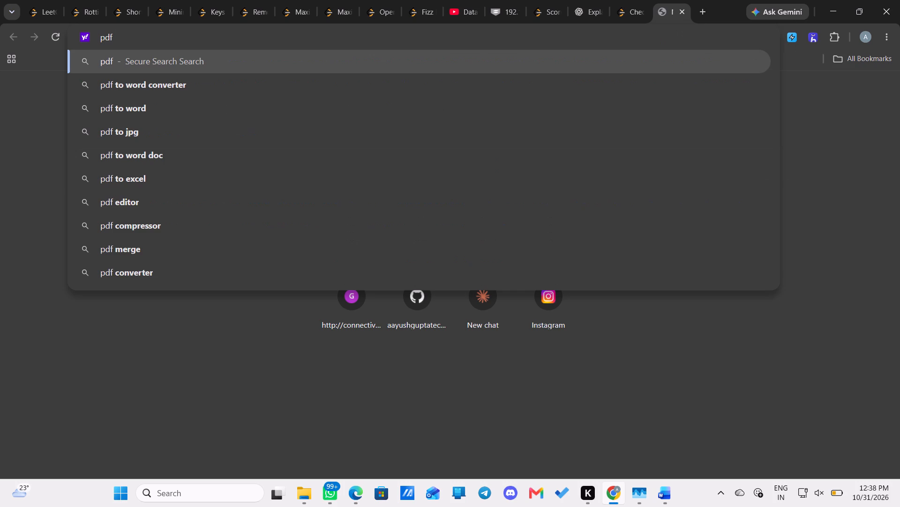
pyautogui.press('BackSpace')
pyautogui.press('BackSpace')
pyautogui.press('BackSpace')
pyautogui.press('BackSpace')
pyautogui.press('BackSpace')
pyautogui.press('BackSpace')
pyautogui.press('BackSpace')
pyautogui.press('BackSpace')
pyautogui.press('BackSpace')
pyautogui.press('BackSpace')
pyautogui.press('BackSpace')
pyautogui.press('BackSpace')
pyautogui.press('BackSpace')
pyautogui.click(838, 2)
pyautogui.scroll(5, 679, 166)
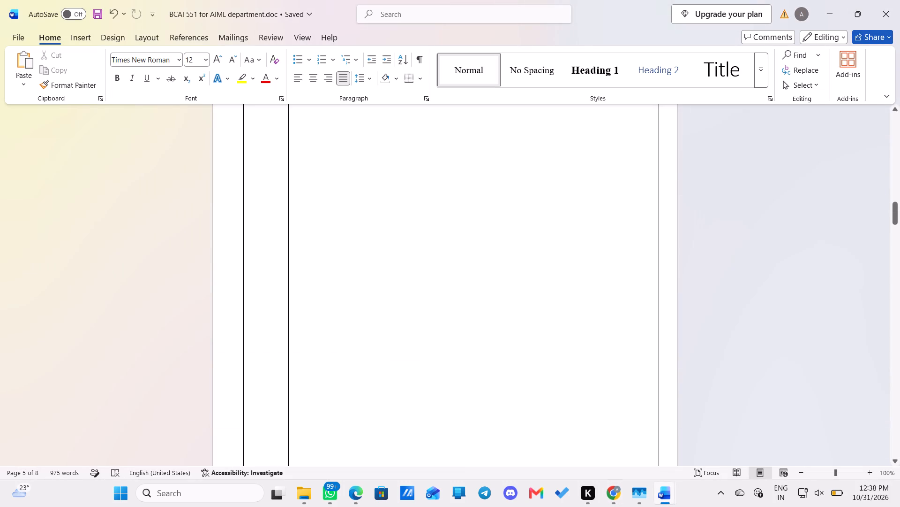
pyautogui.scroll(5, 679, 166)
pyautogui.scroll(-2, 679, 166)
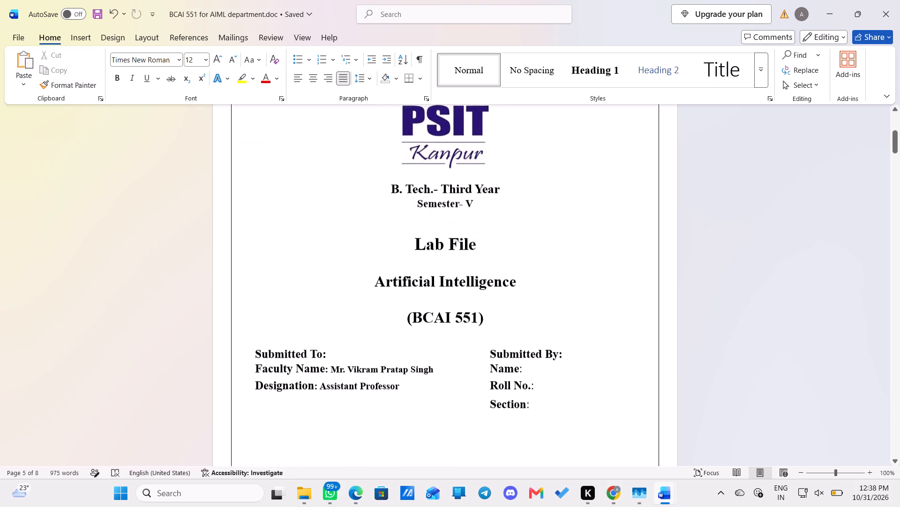
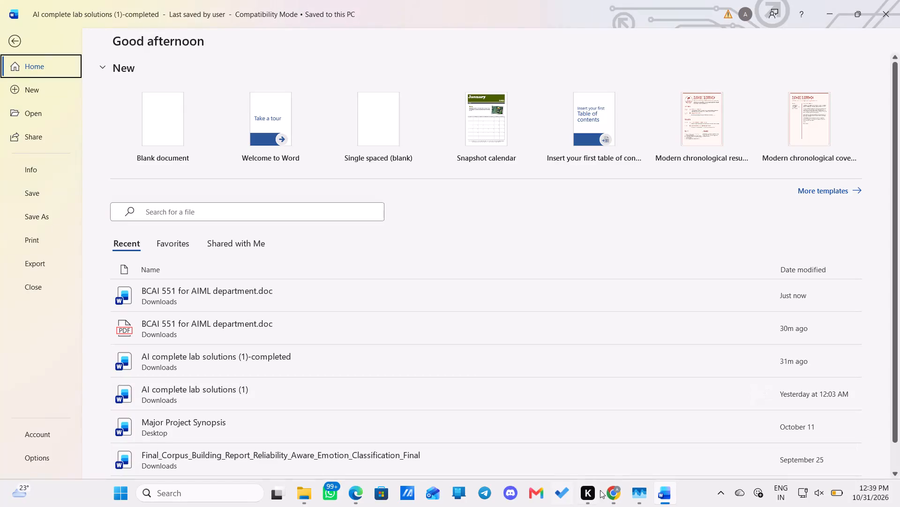
# Switch from the Word document to the Chrome browser.
pyautogui.click(610, 498)
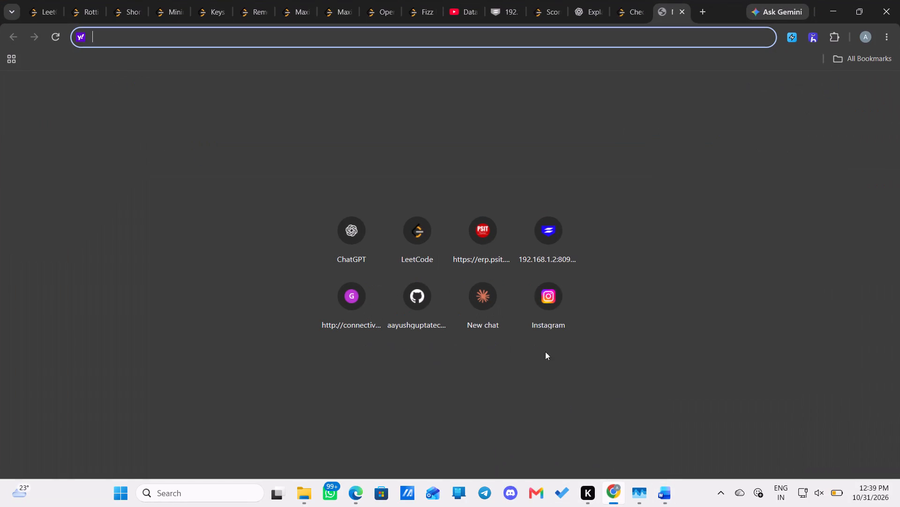